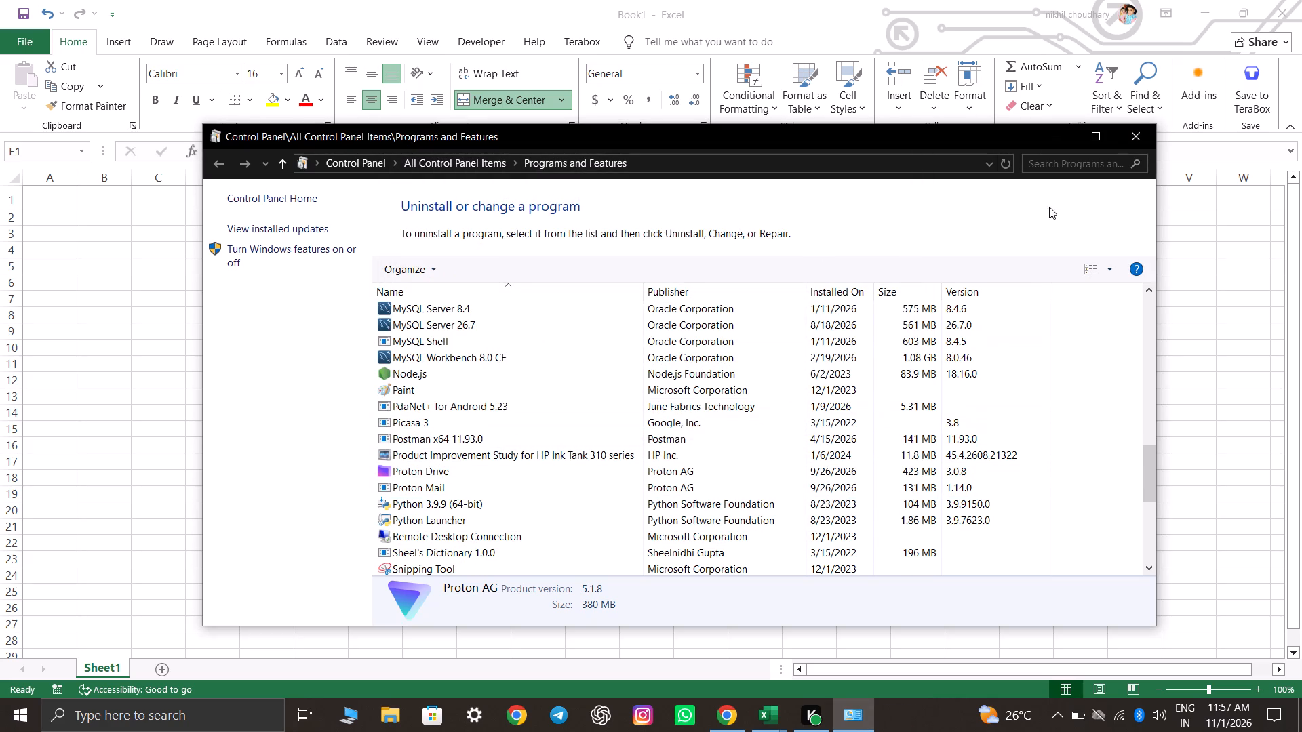
Close the Programs and Features window and return to the Excel workbook.
{"action": "left_click", "coordinate": [1123, 138]}
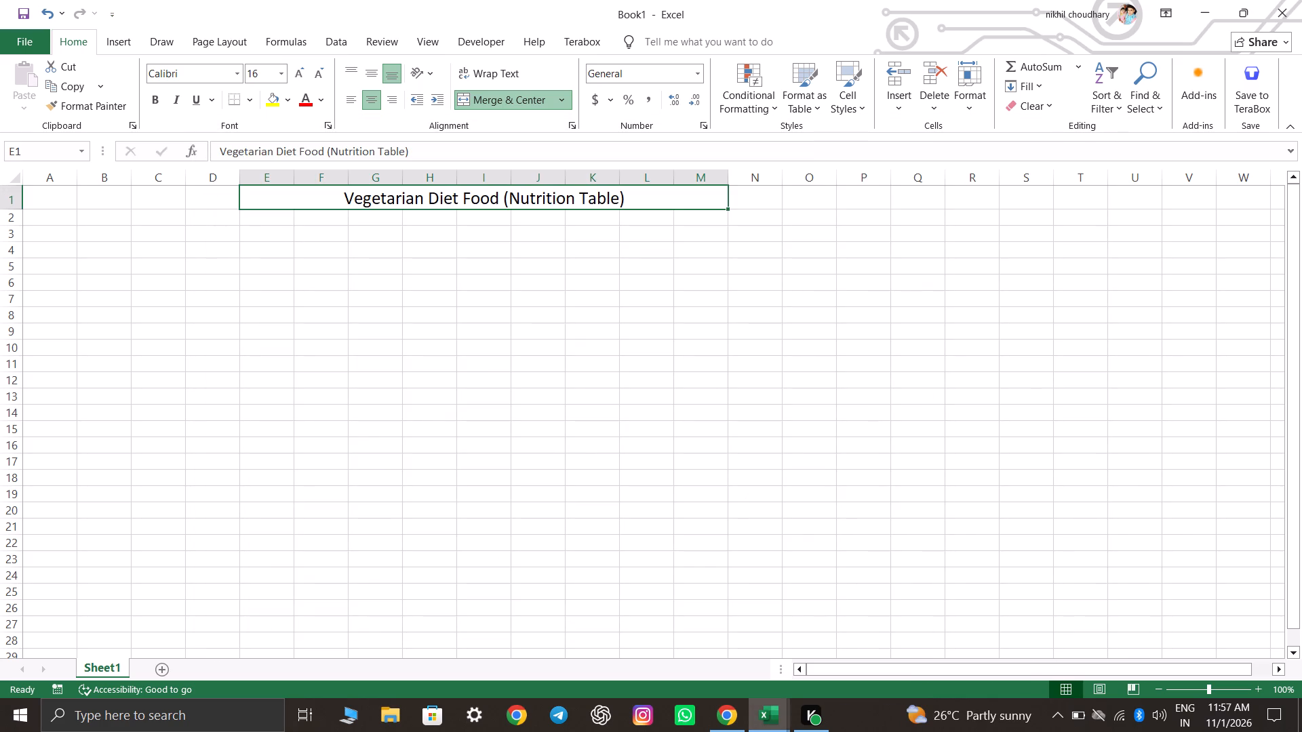
Reword the title in cell E1 to "Vegetarian Food Components (Nutrition Table)".
{"action": "double_click", "coordinate": [456, 195]}
{"action": "key", "text": "BackSpace"}
{"action": "key", "text": "BackSpace"}
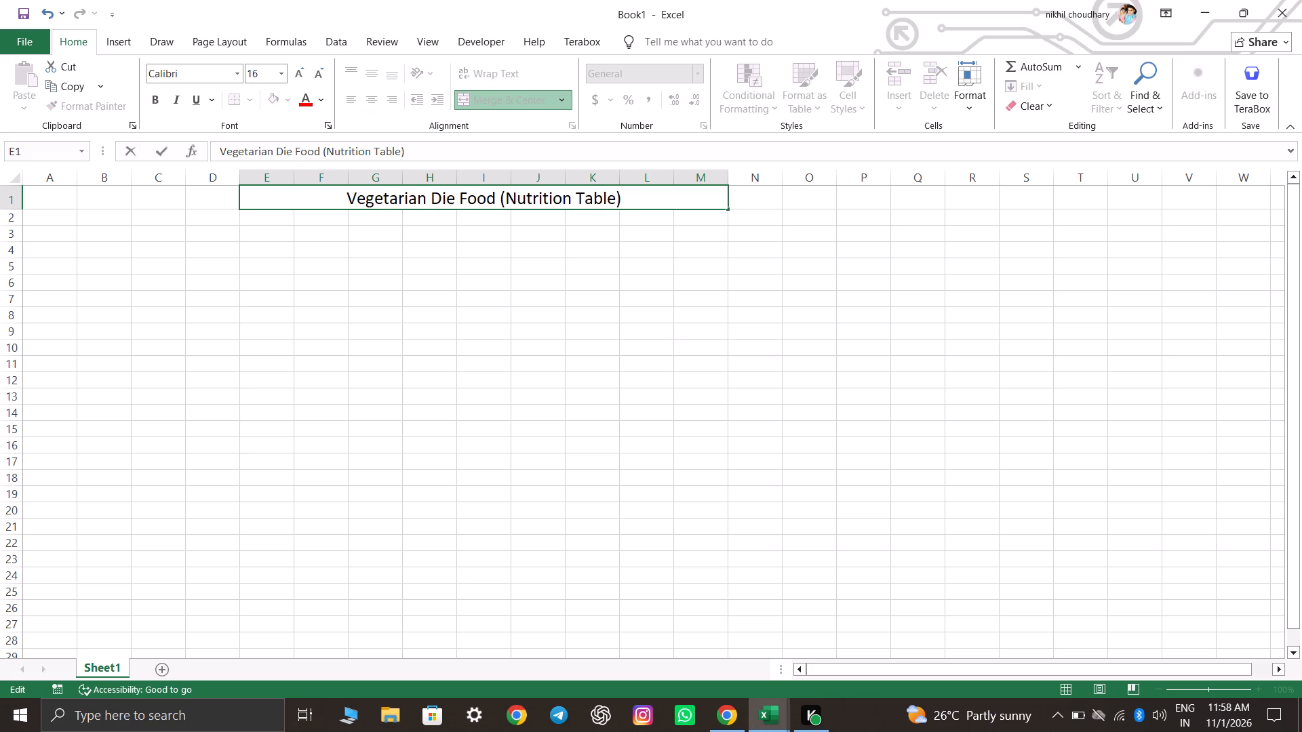
{"action": "key", "text": "BackSpace"}
{"action": "key", "text": "BackSpace"}
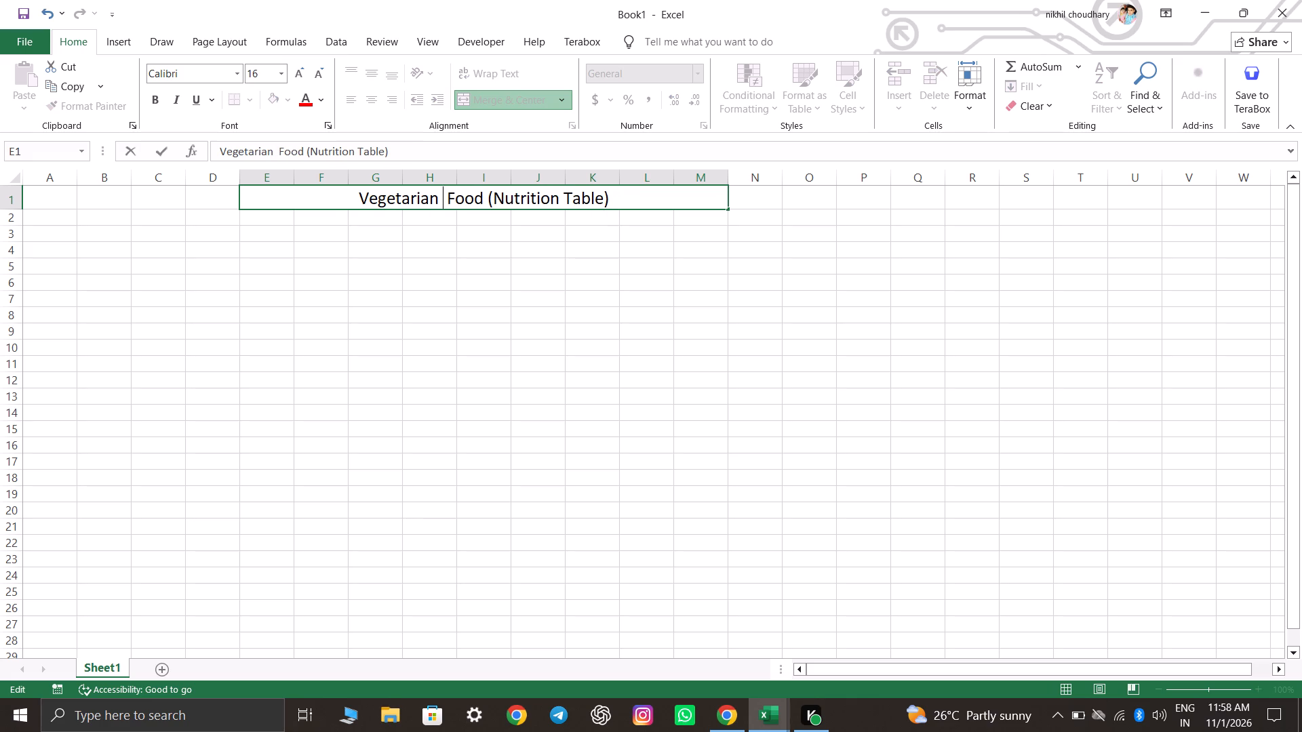
{"action": "key", "text": "Right"}
{"action": "key", "text": "Right"}
{"action": "key", "text": "Right"}
{"action": "key", "text": "Right"}
{"action": "key", "text": "Right"}
{"action": "key", "text": "space"}
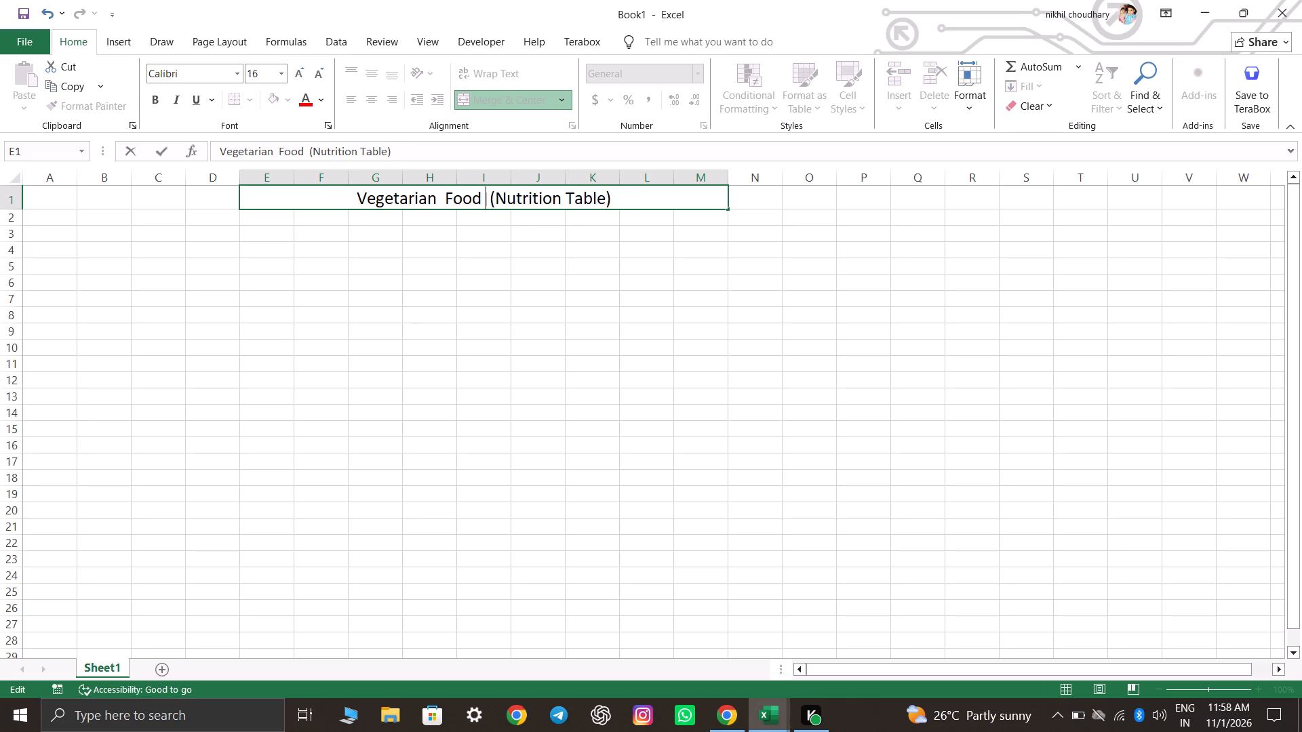
{"action": "type", "text": "It"}
{"action": "key", "text": "BackSpace"}
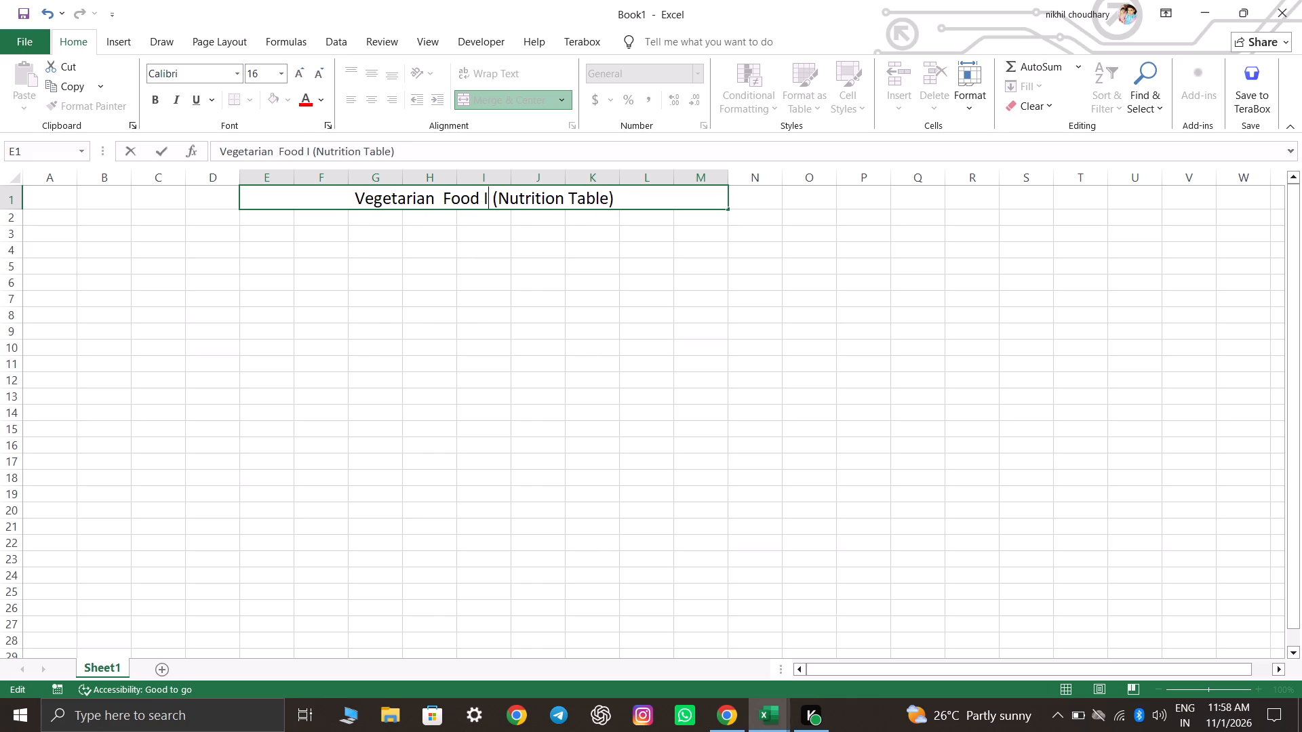
{"action": "key", "text": "BackSpace"}
{"action": "type", "text": "Compom"}
{"action": "key", "text": "BackSpace"}
{"action": "type", "text": "nents"}
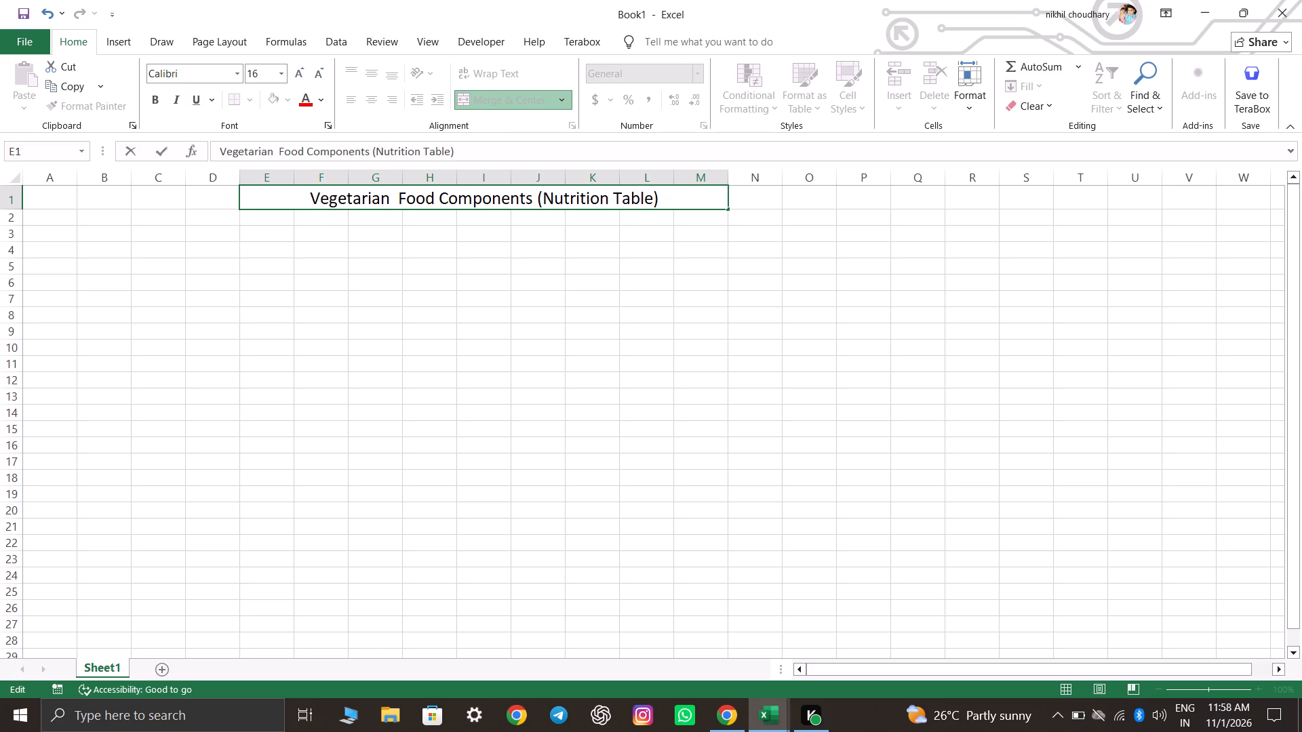
{"action": "left_click", "coordinate": [405, 194]}
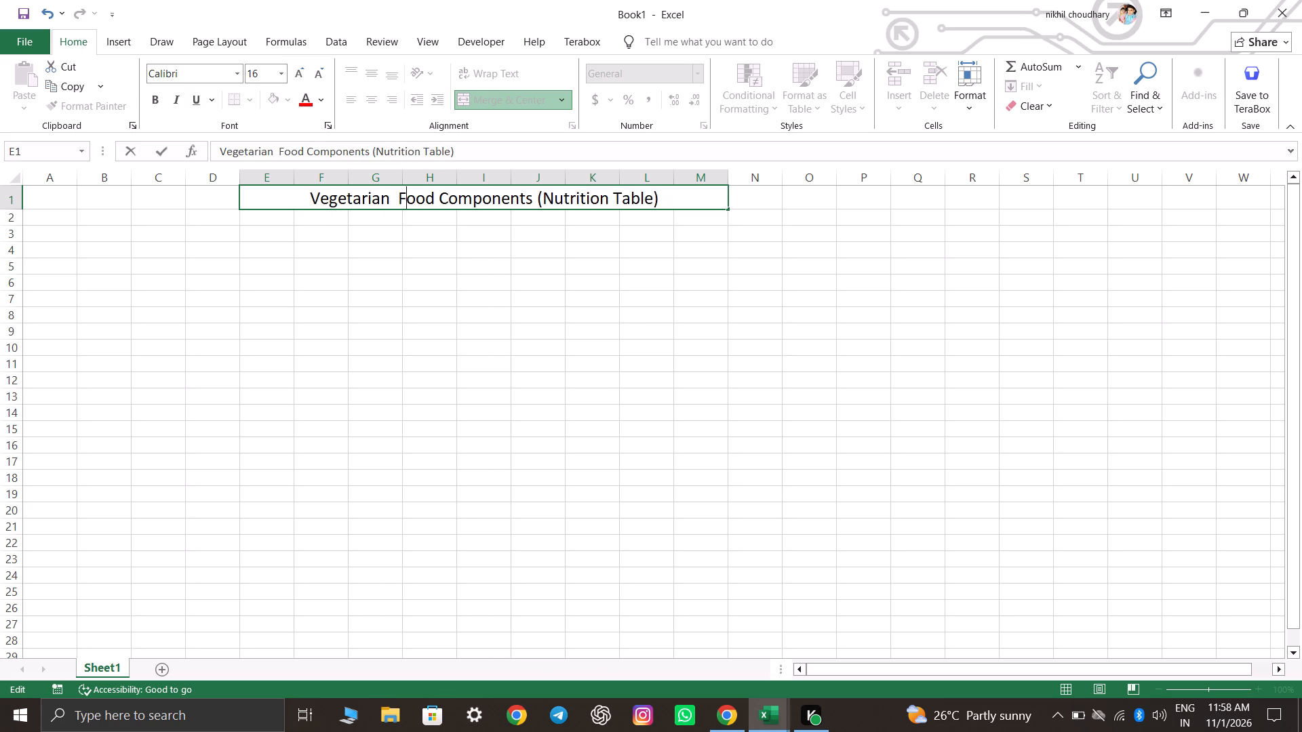
{"action": "left_click", "coordinate": [397, 200]}
{"action": "key", "text": "BackSpace"}
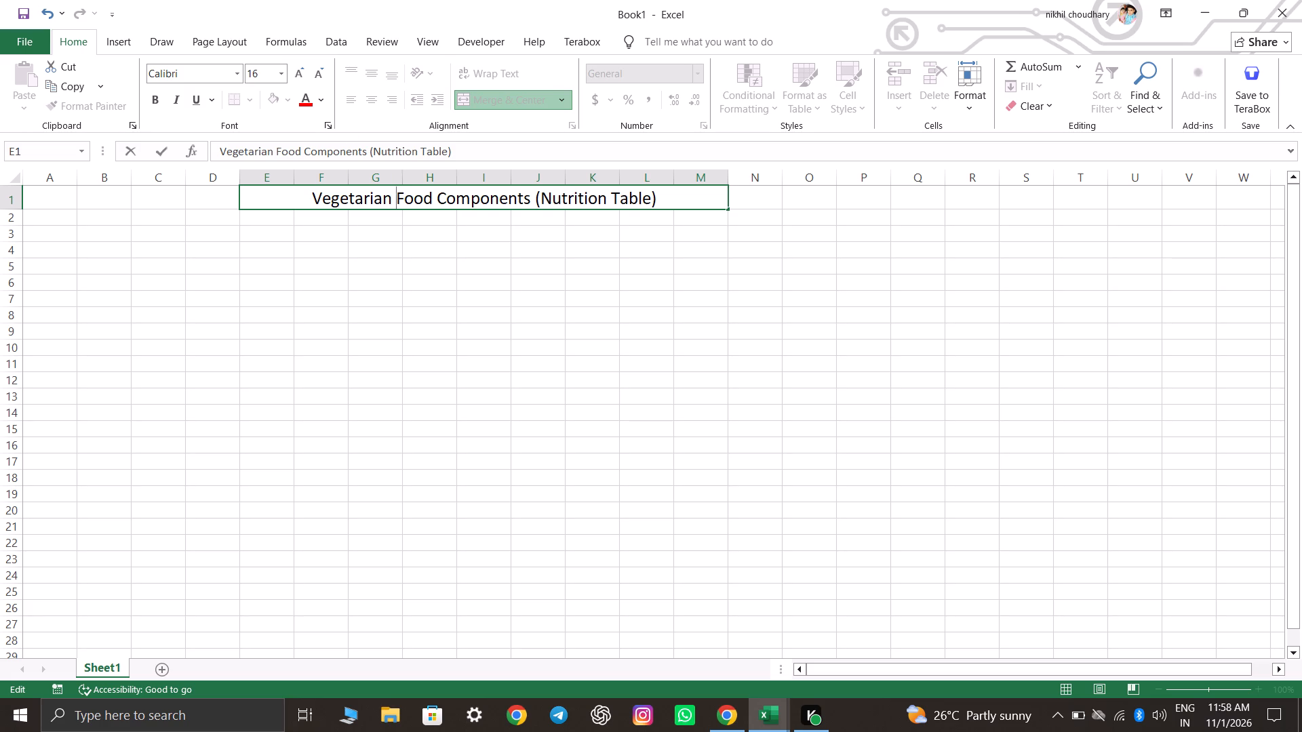
{"action": "scroll", "coordinate": [654, 392], "scroll_direction": "up", "scroll_amount": 7}
Format the whole title text in the Algerian font at size 18.
{"action": "left_click", "coordinate": [241, 73]}
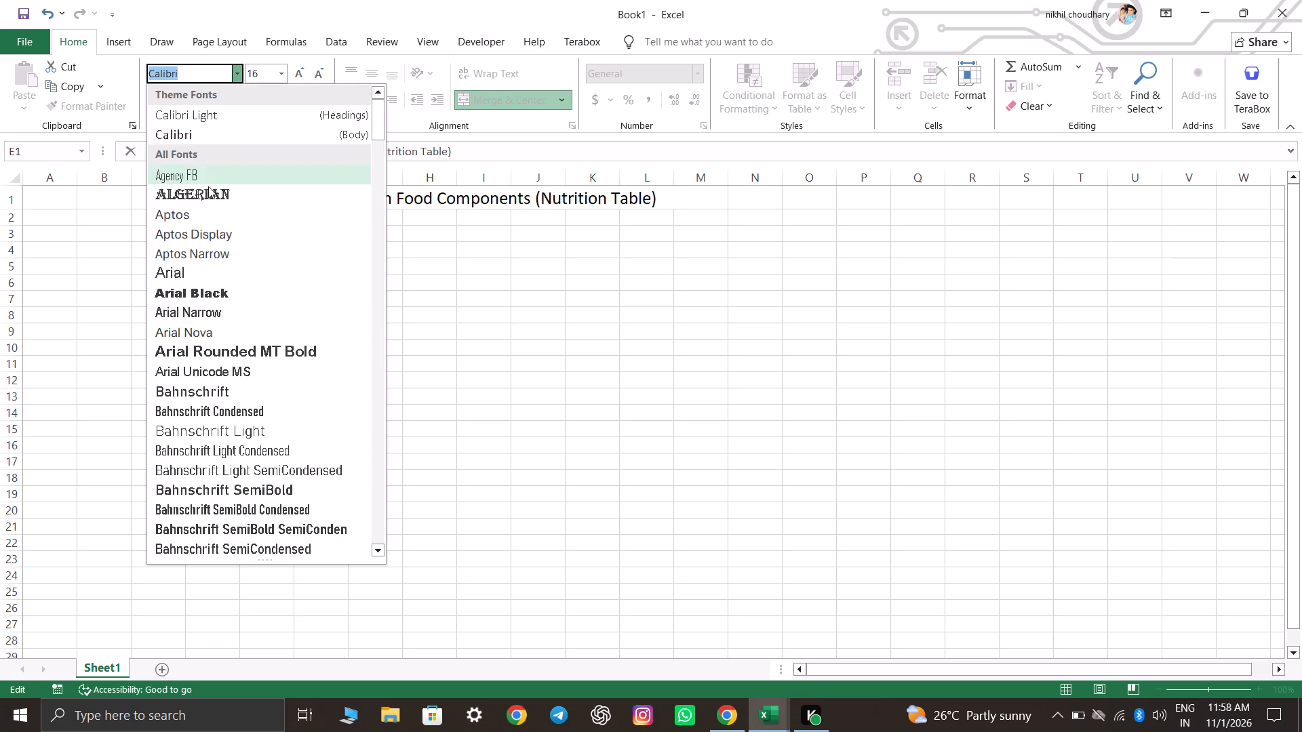
{"action": "left_click", "coordinate": [214, 203]}
{"action": "left_click_drag", "start_coordinate": [307, 195], "coordinate": [677, 218]}
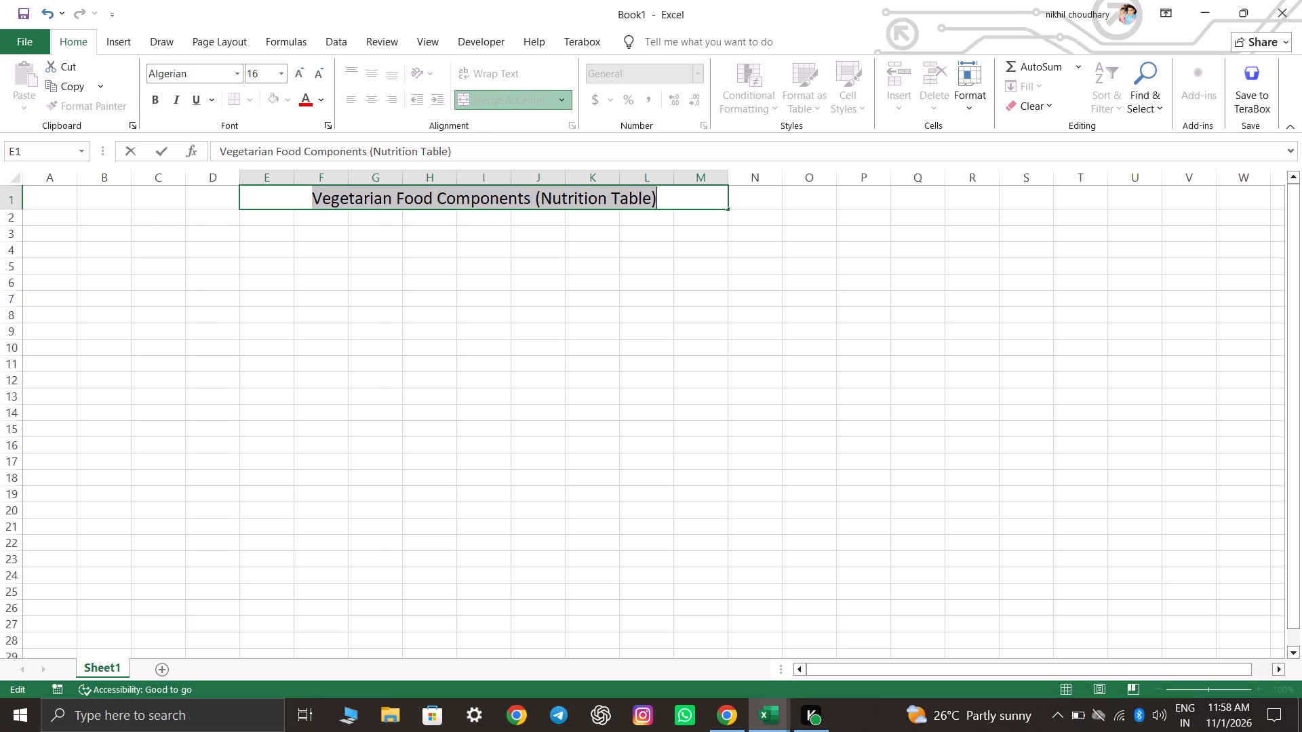
{"action": "left_click_drag", "start_coordinate": [677, 218], "coordinate": [772, 216]}
{"action": "left_click", "coordinate": [235, 77]}
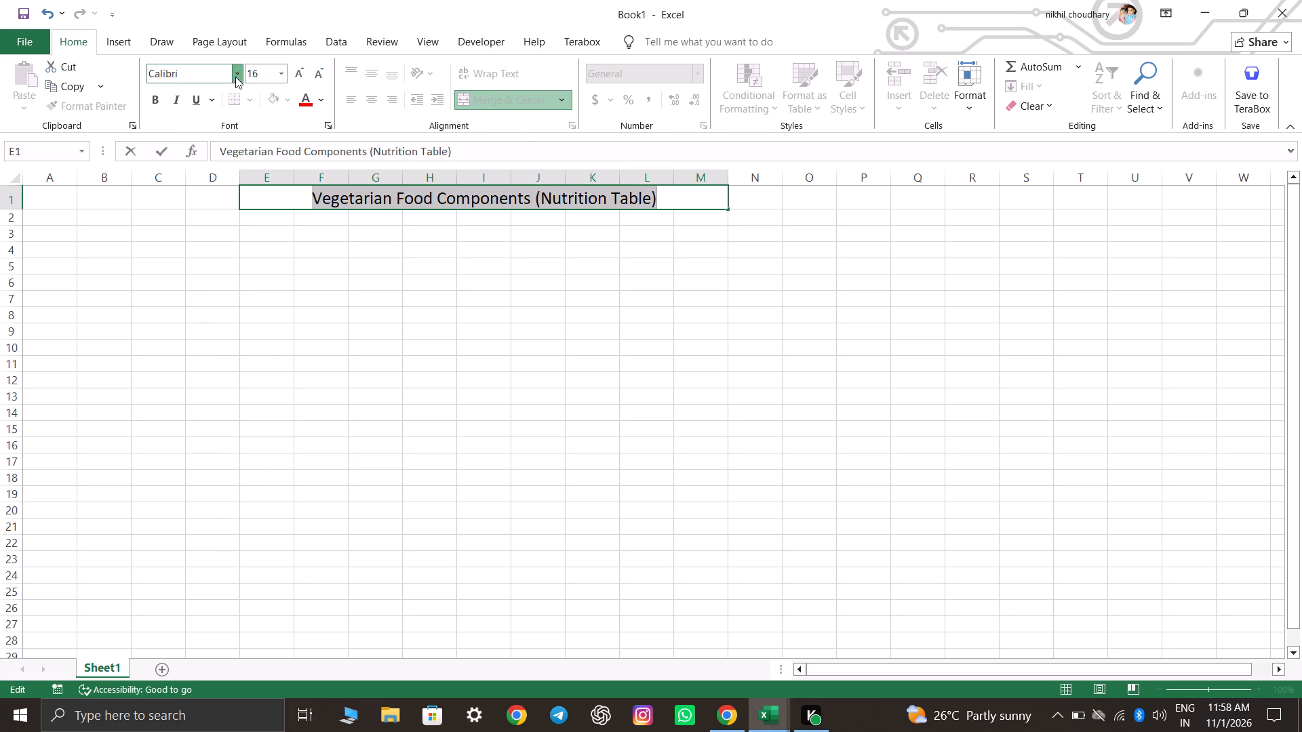
{"action": "left_click", "coordinate": [224, 197]}
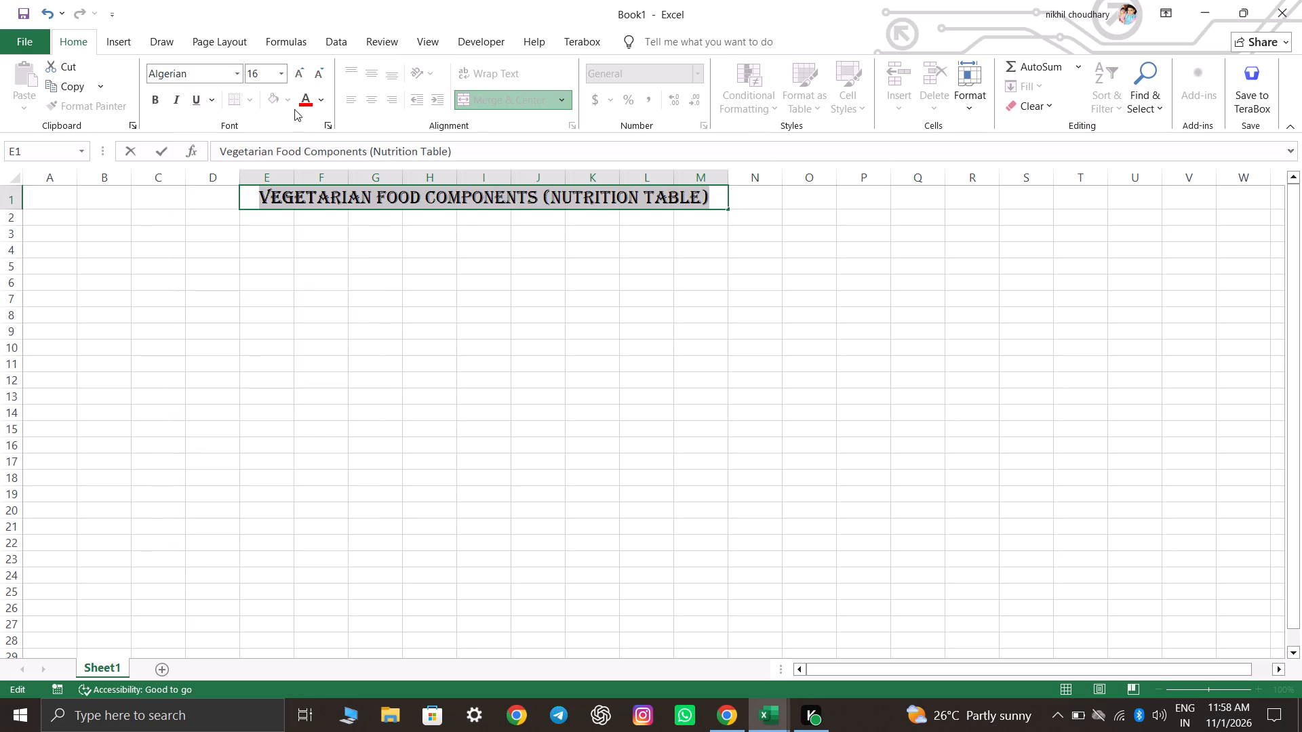
{"action": "left_click", "coordinate": [300, 74]}
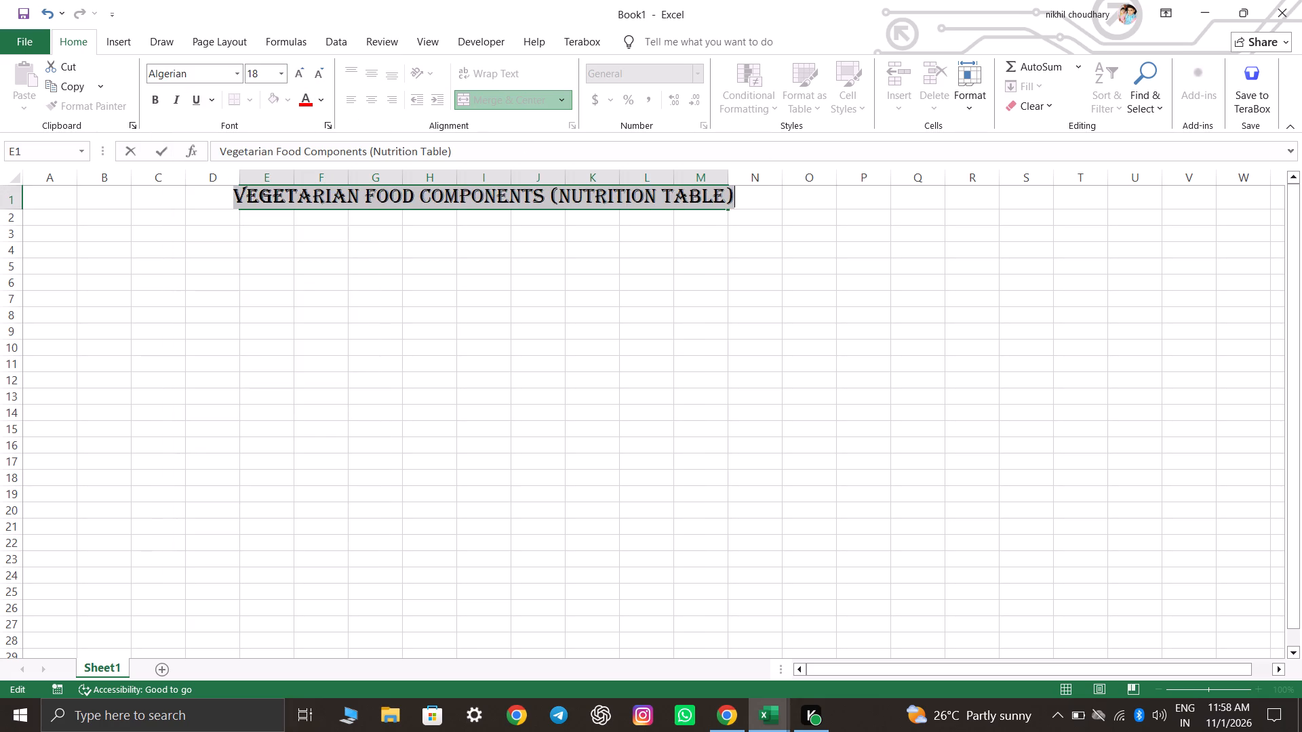
{"action": "left_click", "coordinate": [601, 272]}
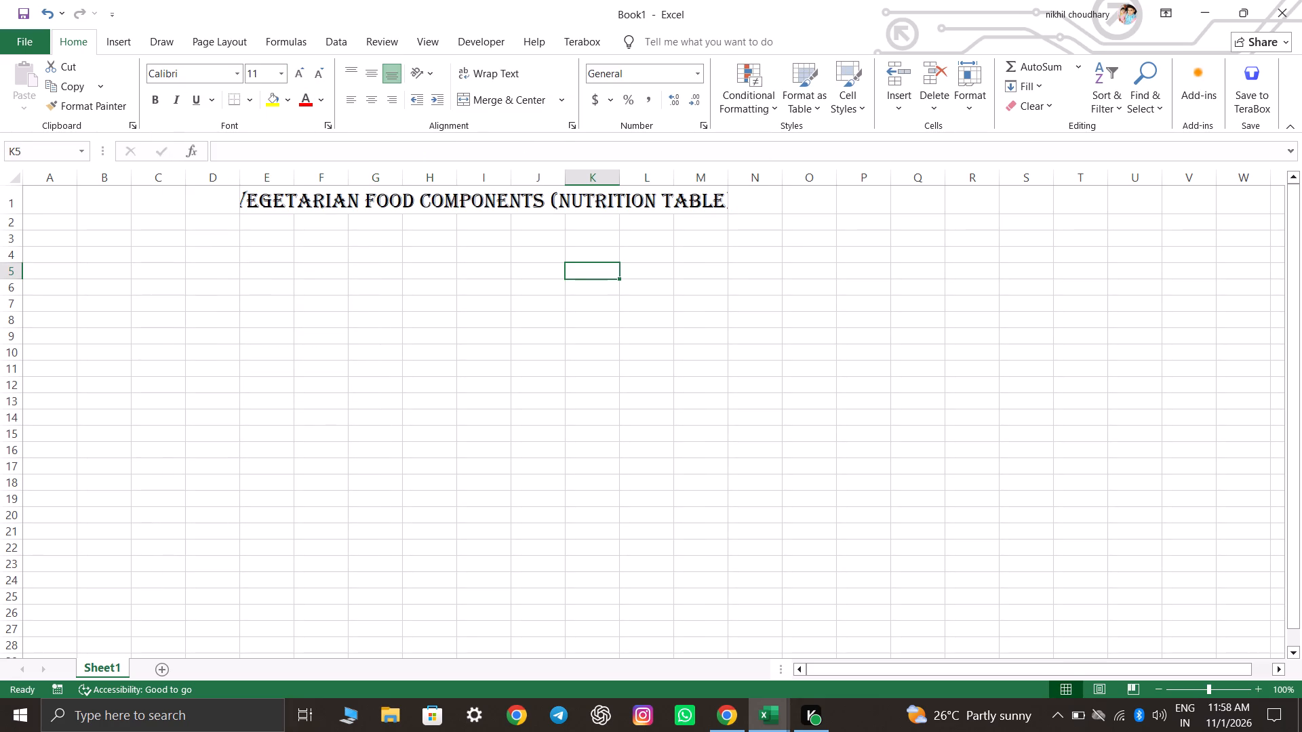
Widen the title's merged, centred cell so it spans E1 to O1.
{"action": "double_click", "coordinate": [403, 205]}
{"action": "left_click", "coordinate": [547, 262]}
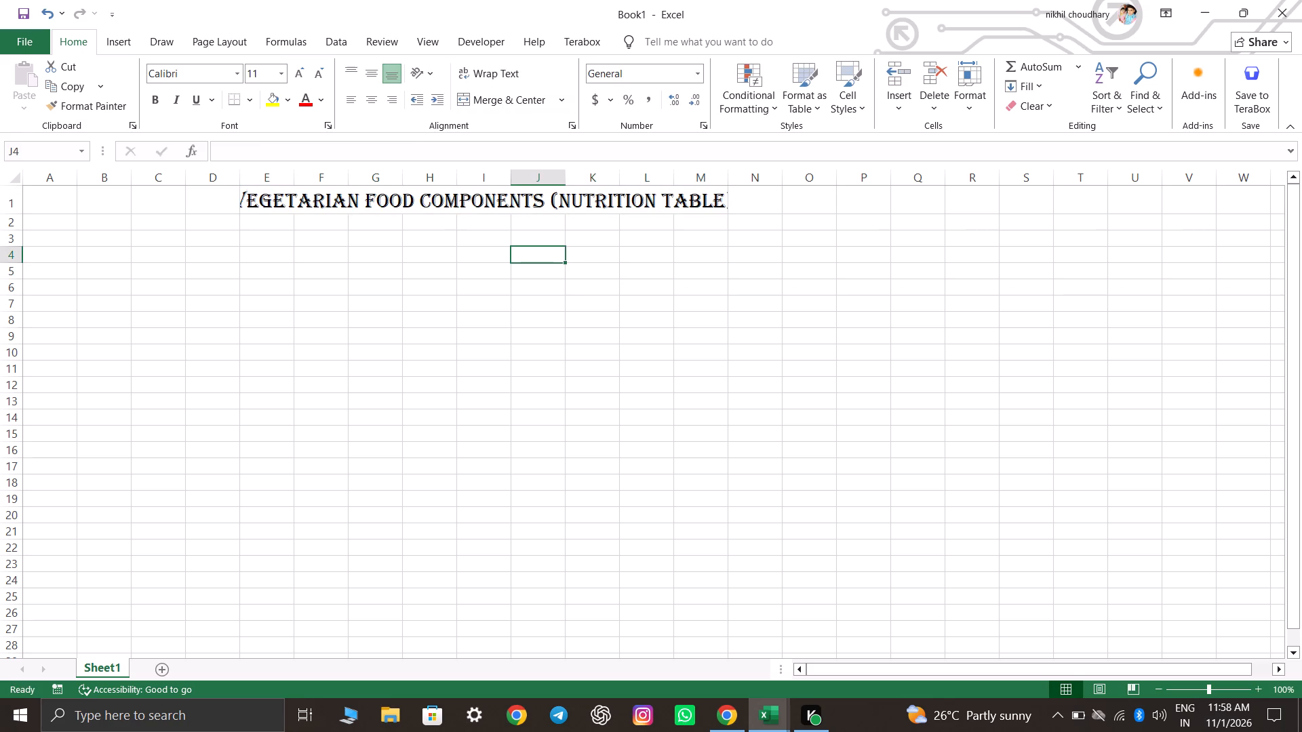
{"action": "left_click", "coordinate": [639, 203]}
{"action": "left_click_drag", "start_coordinate": [638, 201], "coordinate": [780, 200]}
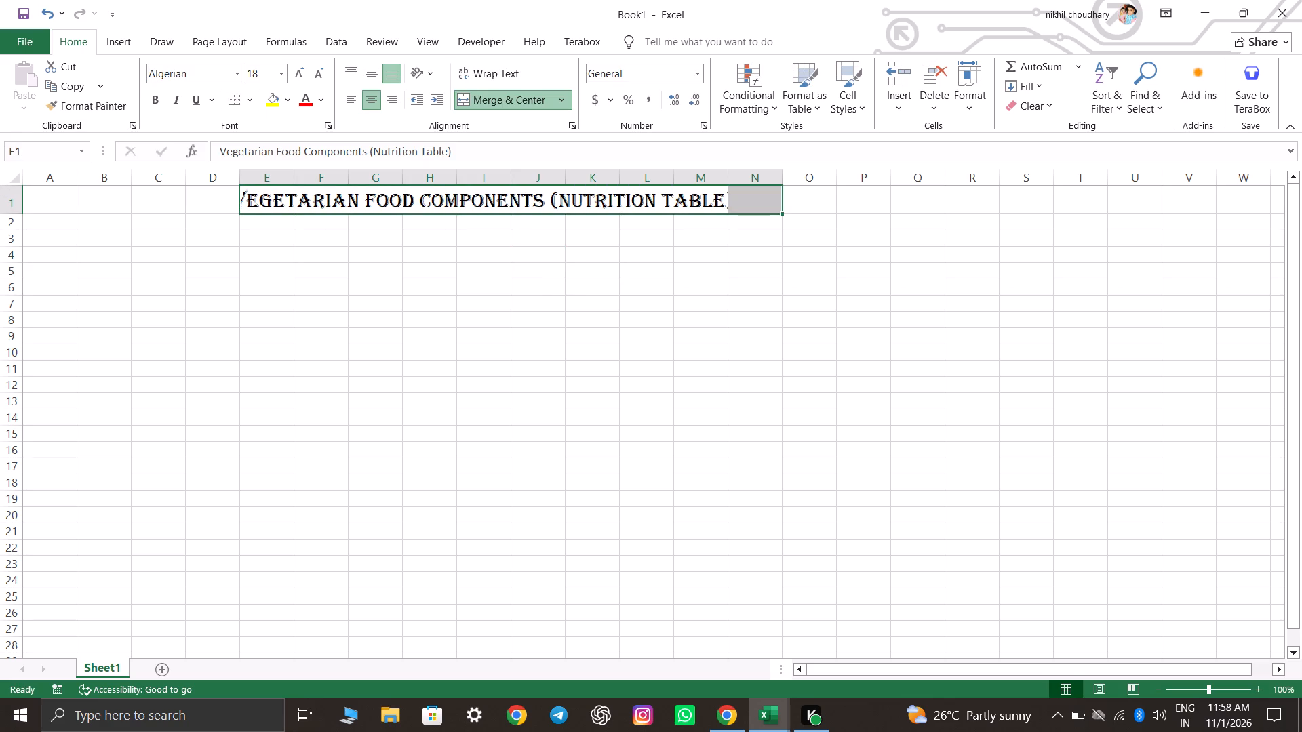
{"action": "left_click_drag", "start_coordinate": [780, 200], "coordinate": [806, 201]}
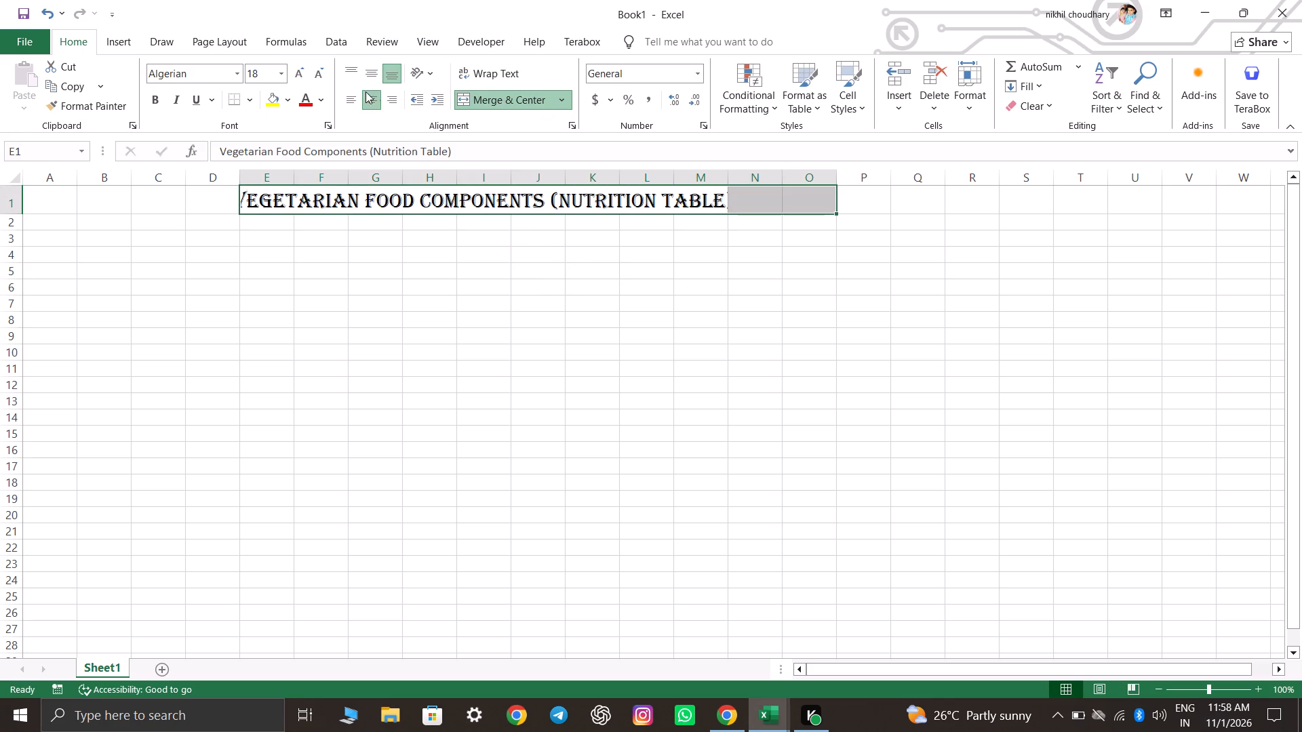
{"action": "left_click", "coordinate": [511, 107]}
{"action": "left_click", "coordinate": [507, 103]}
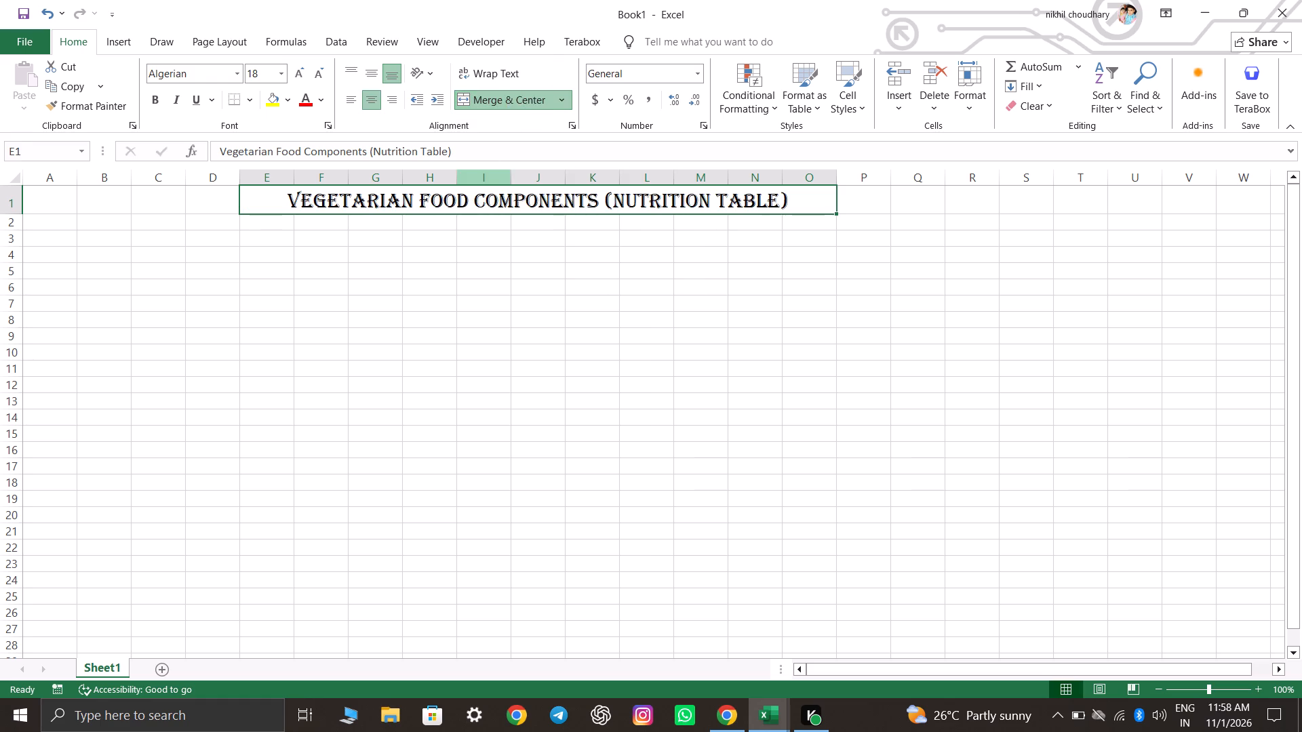
{"action": "left_click", "coordinate": [473, 305]}
Change the font colour of the entire title text to the standard Blue.
{"action": "left_click", "coordinate": [428, 199]}
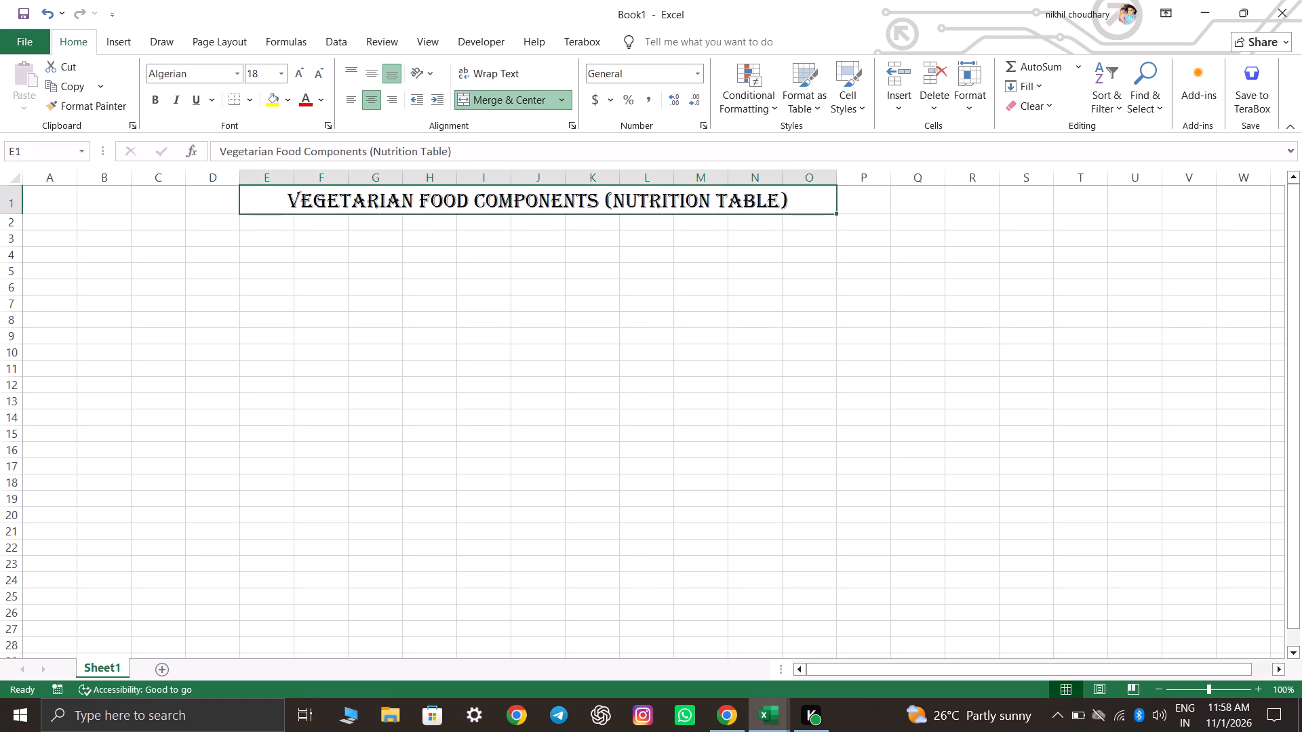
{"action": "left_click", "coordinate": [427, 197]}
{"action": "key", "text": "ctrl+a"}
{"action": "double_click", "coordinate": [427, 197]}
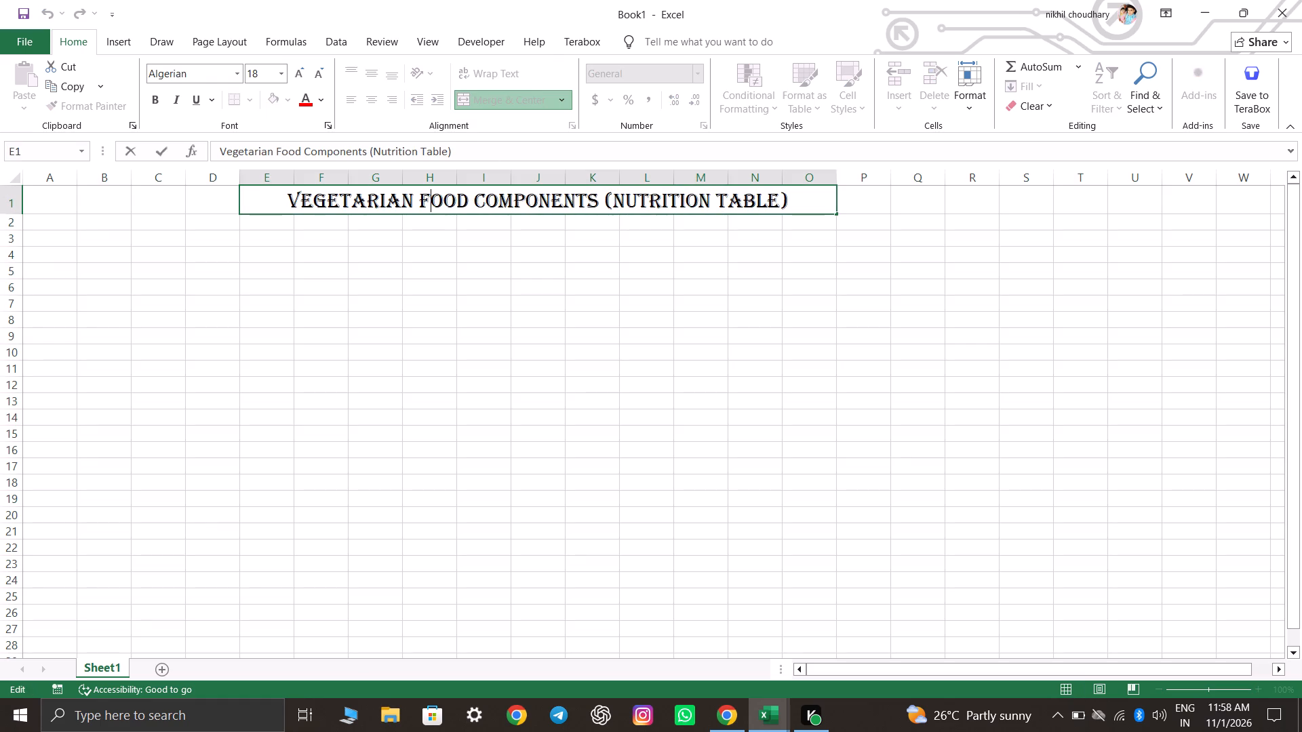
{"action": "key", "text": "ctrl+a"}
{"action": "left_click", "coordinate": [320, 107]}
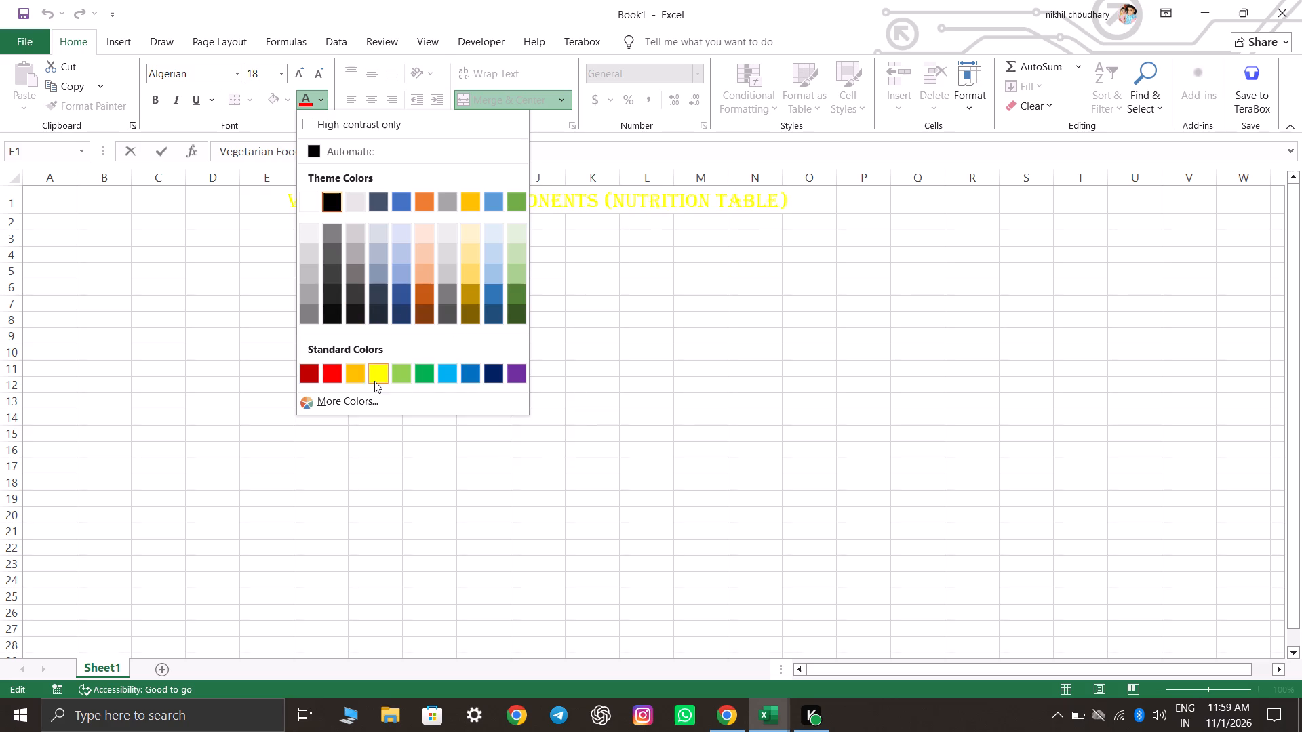
{"action": "left_click", "coordinate": [471, 373]}
{"action": "left_click", "coordinate": [594, 322]}
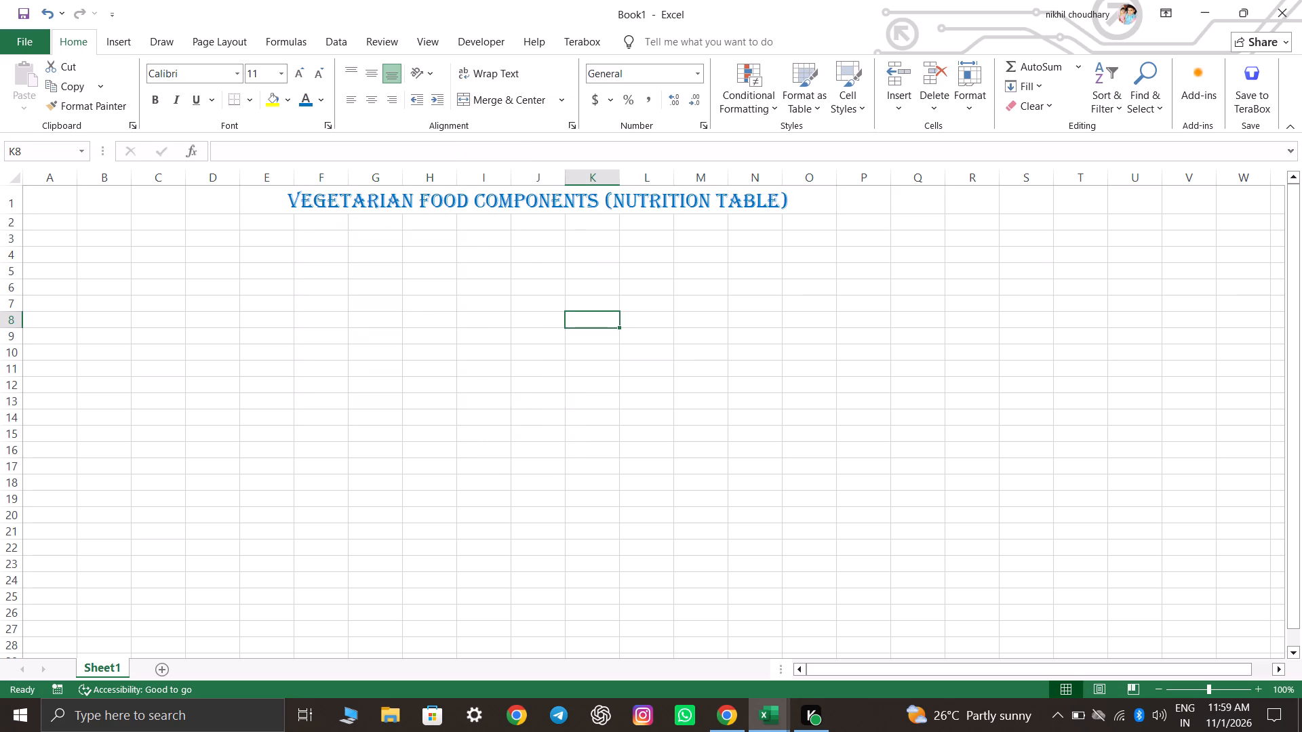
Make the entire title text in row 1 bold.
{"action": "left_click", "coordinate": [311, 206]}
{"action": "double_click", "coordinate": [311, 206]}
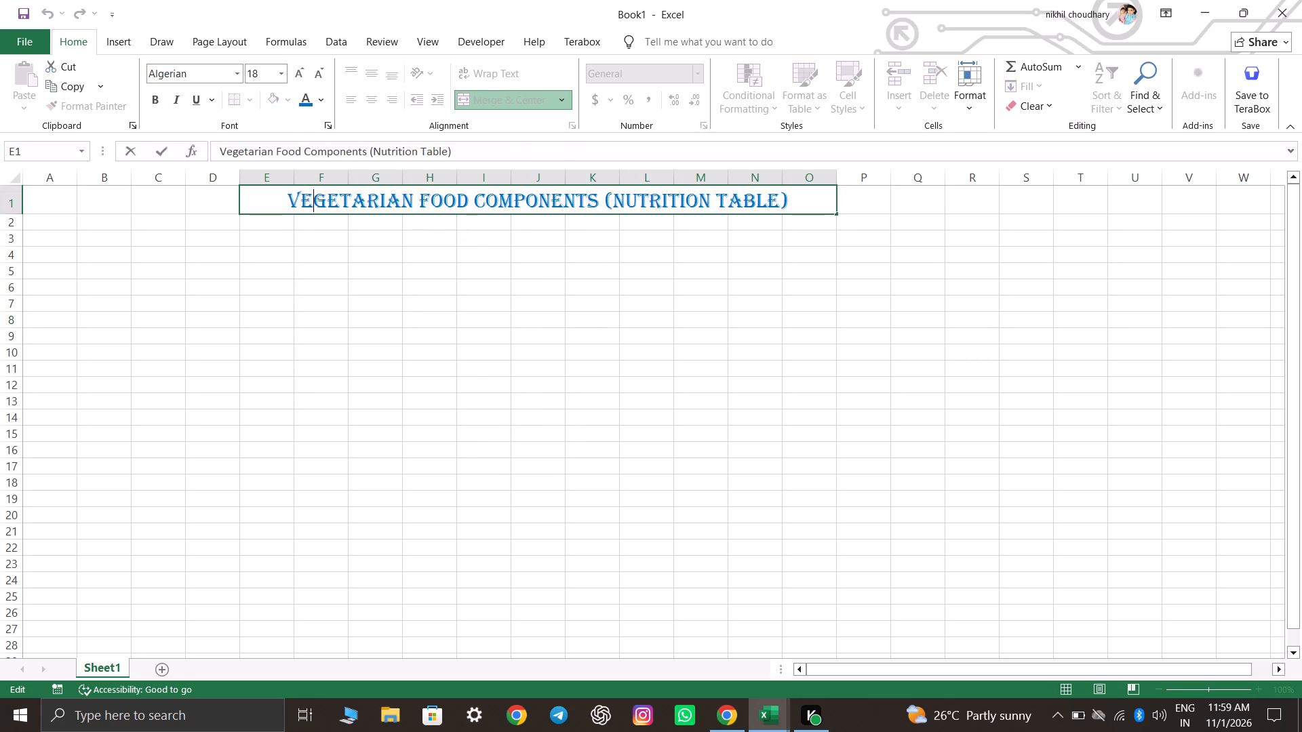
{"action": "key", "text": "ctrl+a"}
{"action": "left_click", "coordinate": [159, 98]}
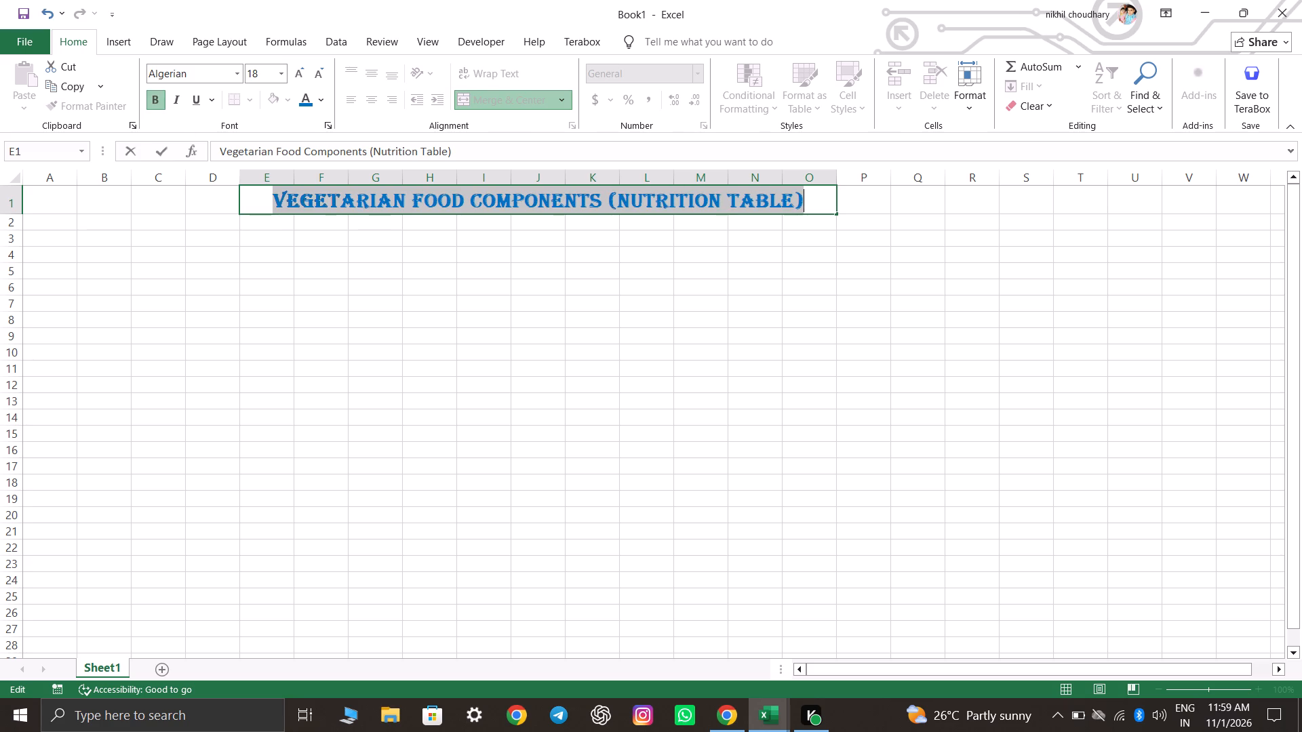
{"action": "left_click", "coordinate": [521, 342]}
{"action": "left_click", "coordinate": [747, 293]}
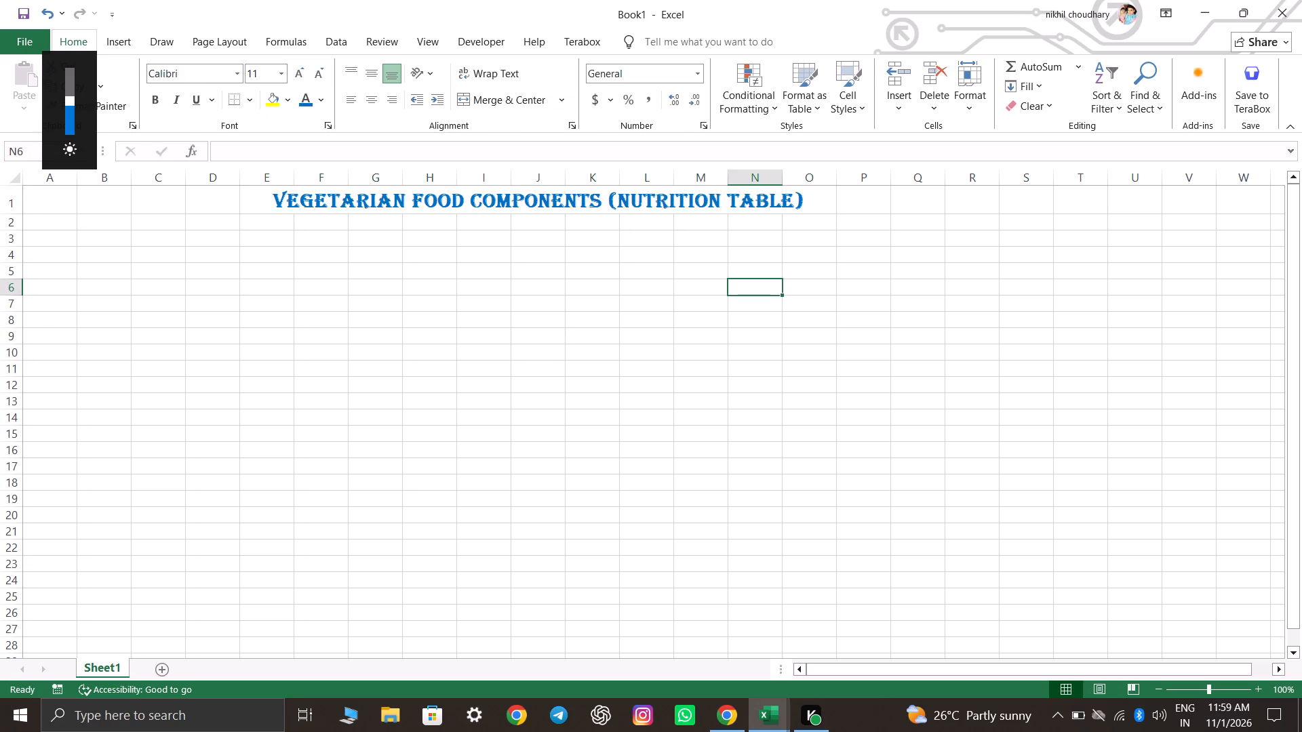
{"action": "left_click", "coordinate": [763, 285]}
Enter the column header "Name" in cell E3.
{"action": "left_click", "coordinate": [262, 233]}
{"action": "left_click", "coordinate": [260, 224]}
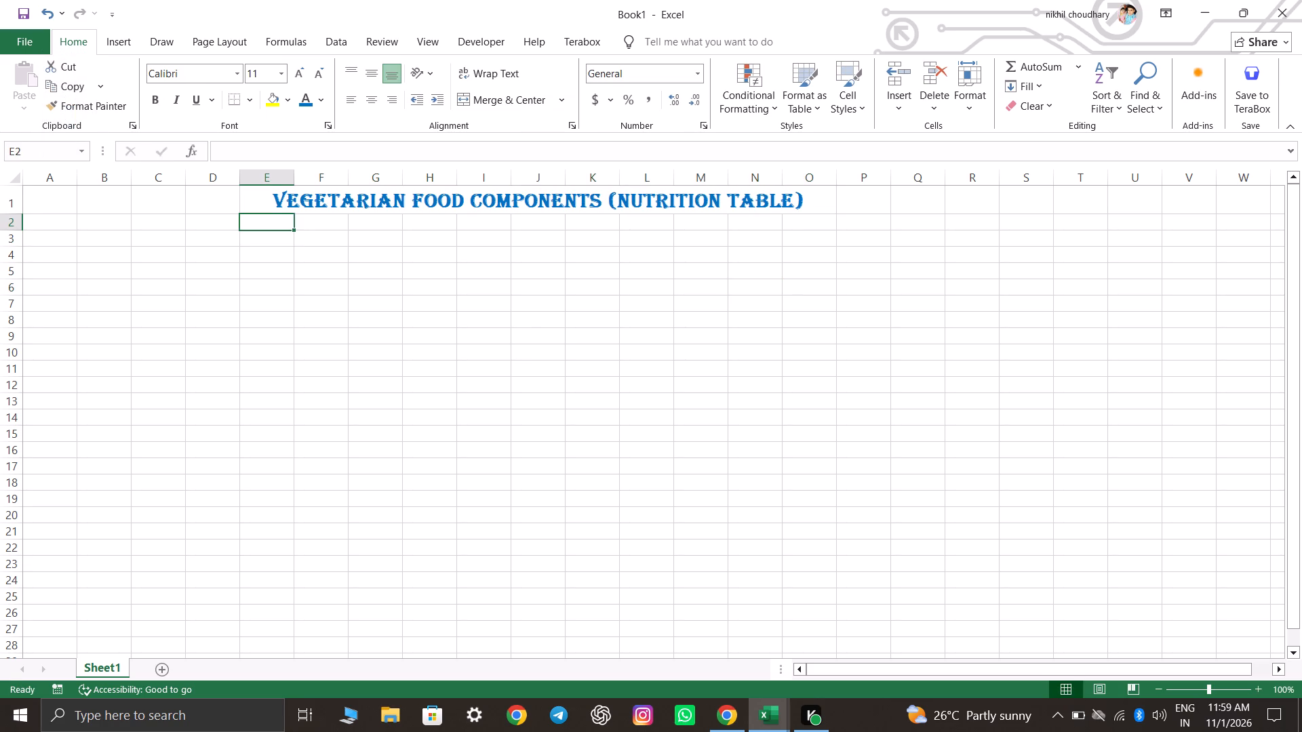
{"action": "left_click", "coordinate": [267, 240]}
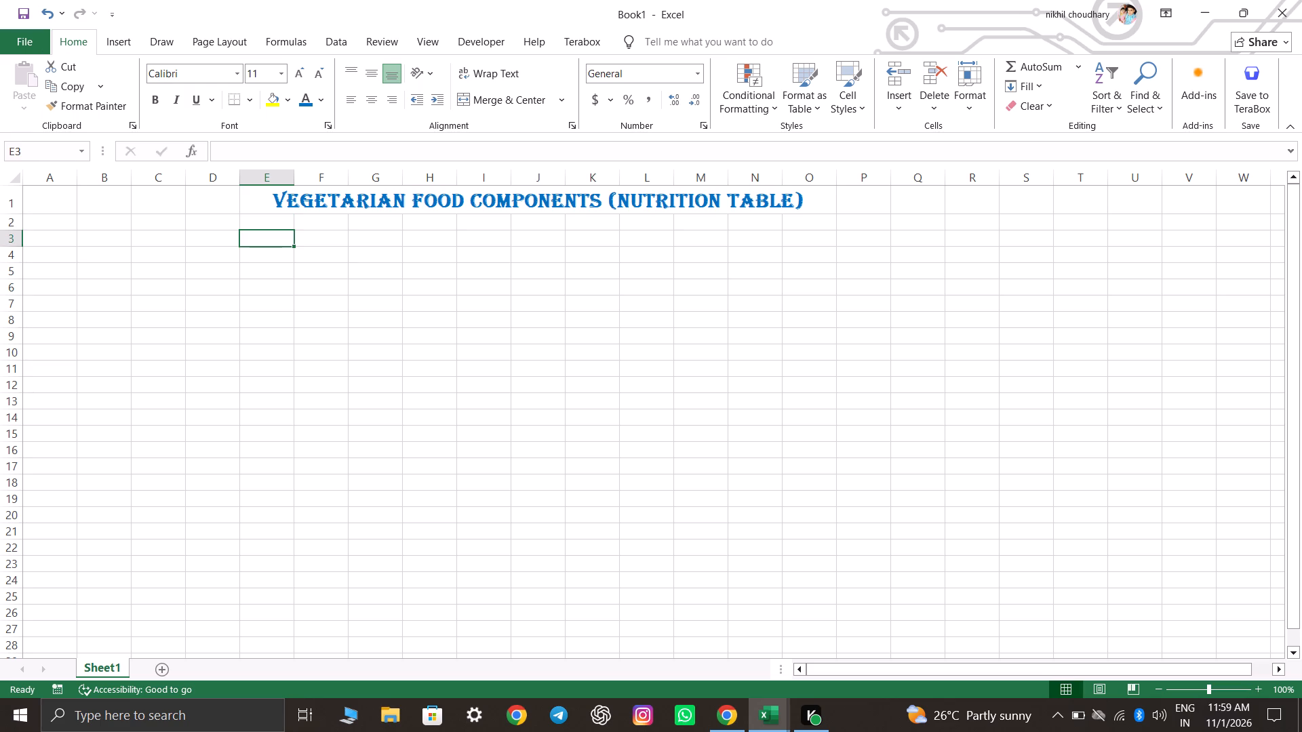
{"action": "type", "text": "food"}
{"action": "key", "text": "BackSpace"}
{"action": "key", "text": "BackSpace"}
{"action": "key", "text": "BackSpace"}
{"action": "key", "text": "BackSpace"}
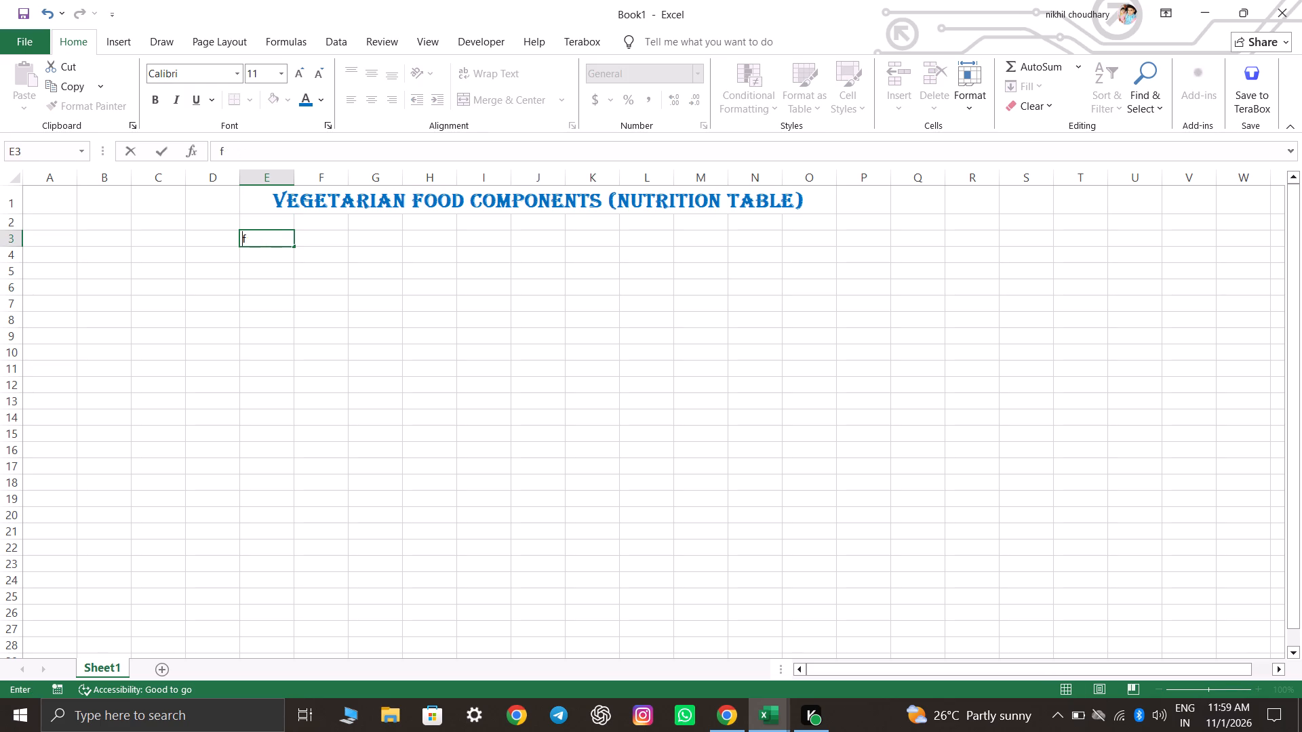
{"action": "type", "text": "Name"}
{"action": "key", "text": "Tab"}
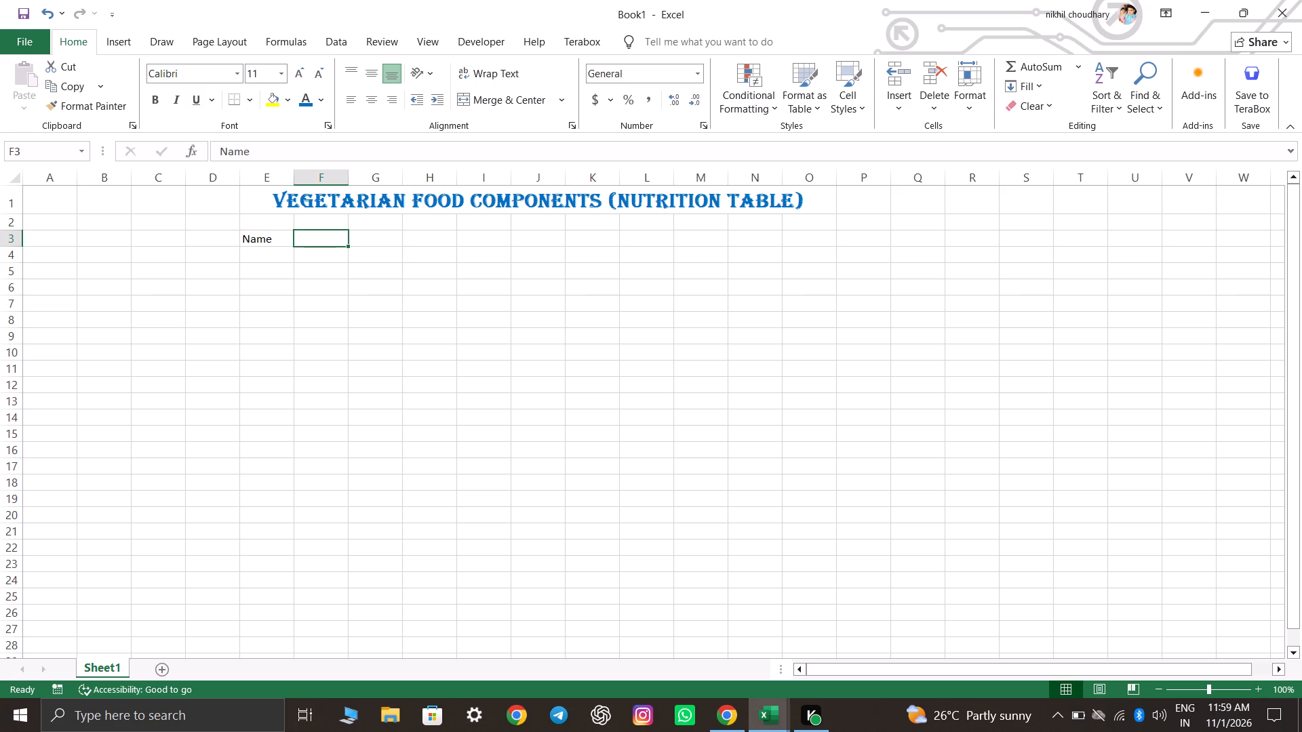
Enter the column header "Serving" in cell F3.
{"action": "key", "text": "1"}
{"action": "key", "text": "BackSpace"}
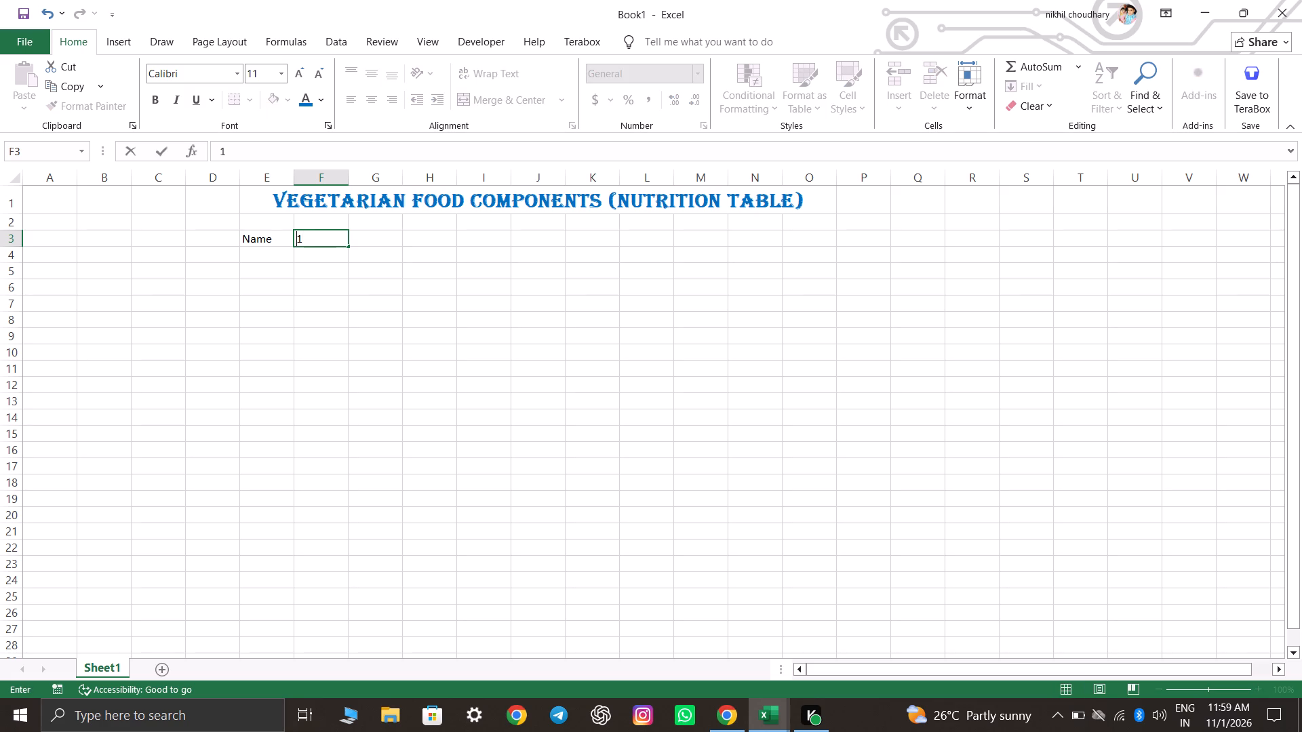
{"action": "type", "text": "Per"}
{"action": "key", "text": "space"}
{"action": "key", "text": "BackSpace"}
{"action": "key", "text": "BackSpace"}
{"action": "key", "text": "BackSpace"}
{"action": "key", "text": "BackSpace"}
{"action": "type", "text": "Serving"}
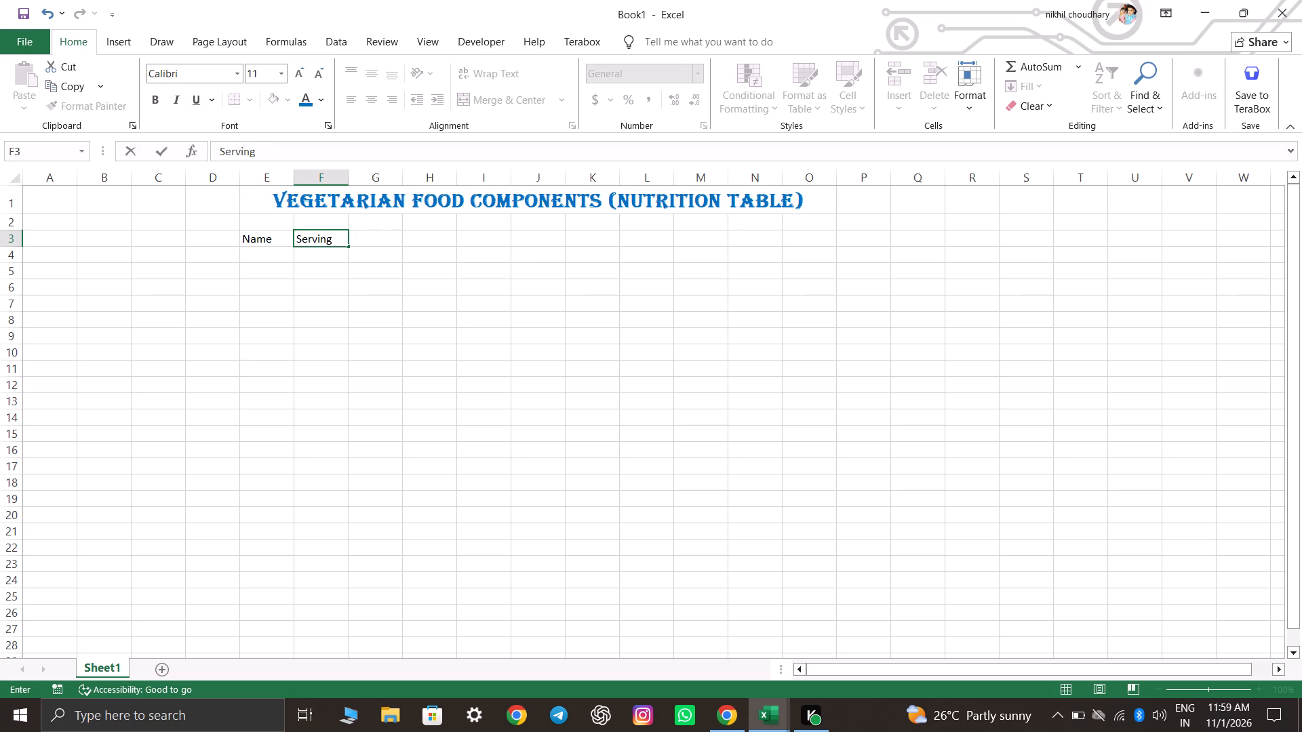
{"action": "key", "text": "Tab"}
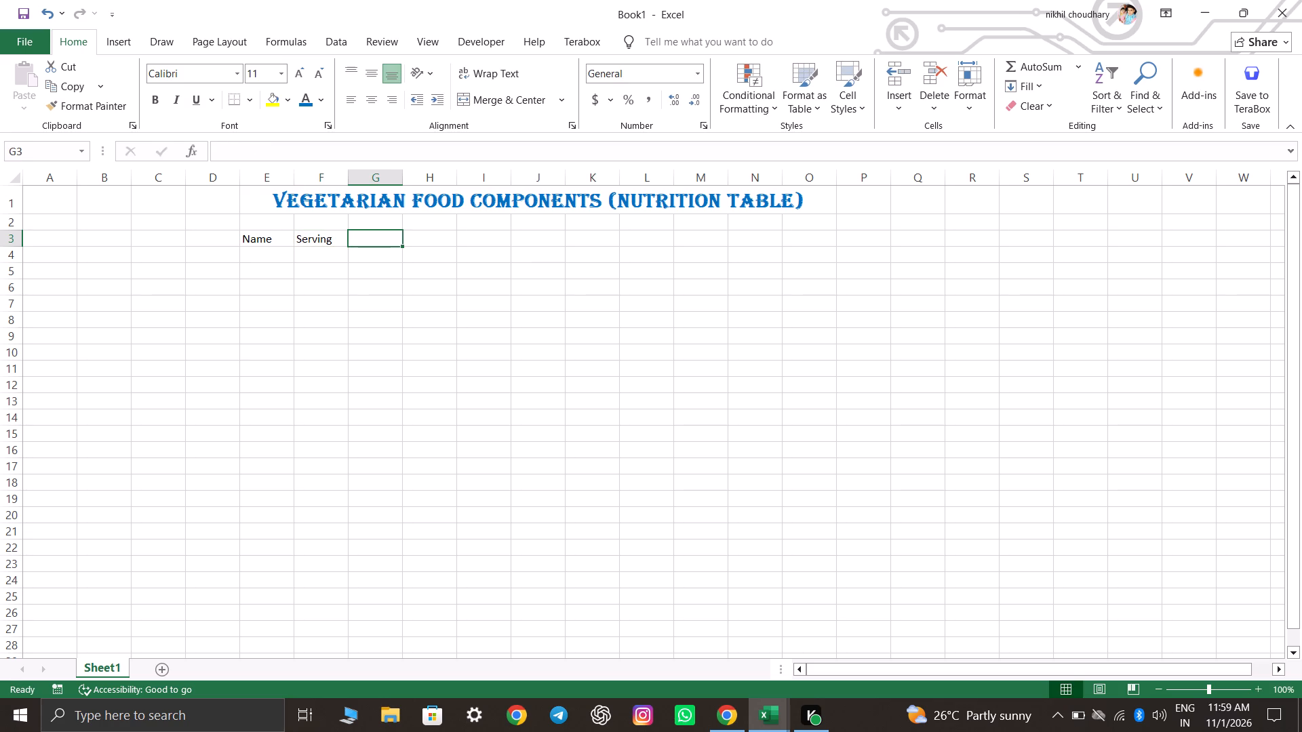
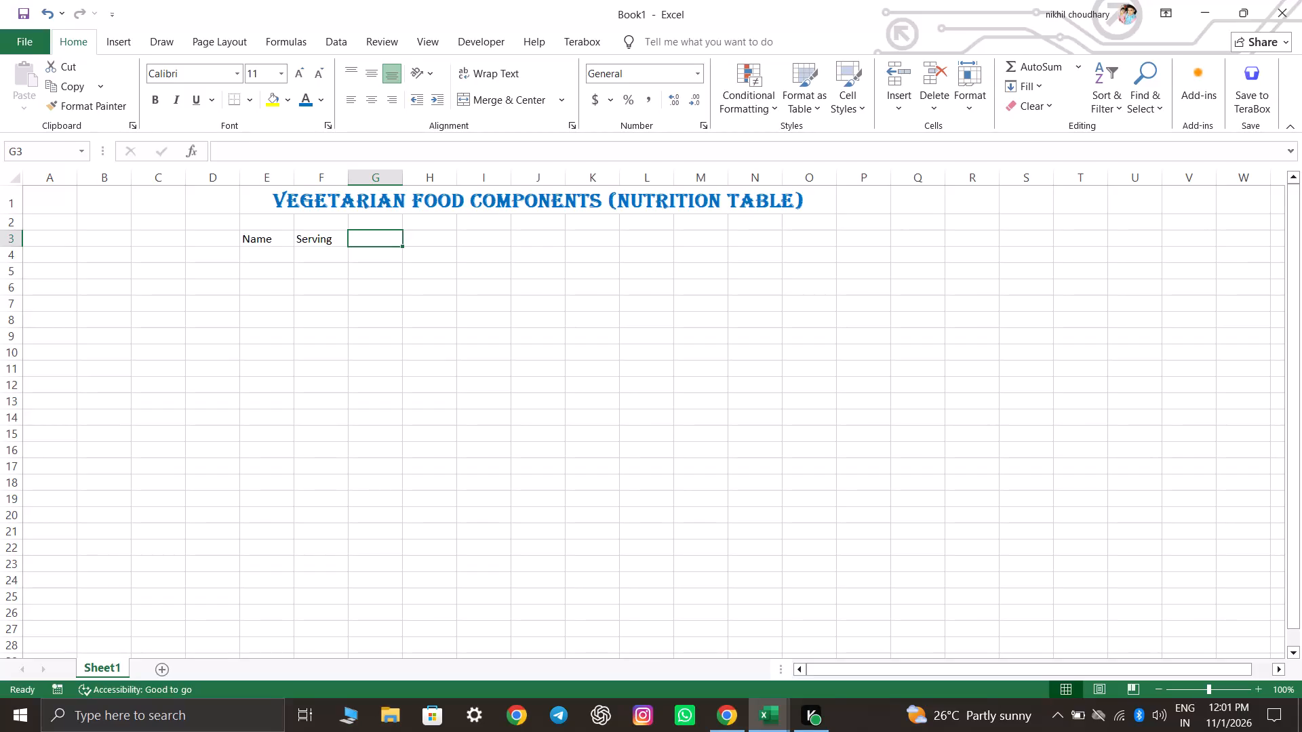
Replace the column header in cell E3 with "Food Item".
{"action": "double_click", "coordinate": [270, 237]}
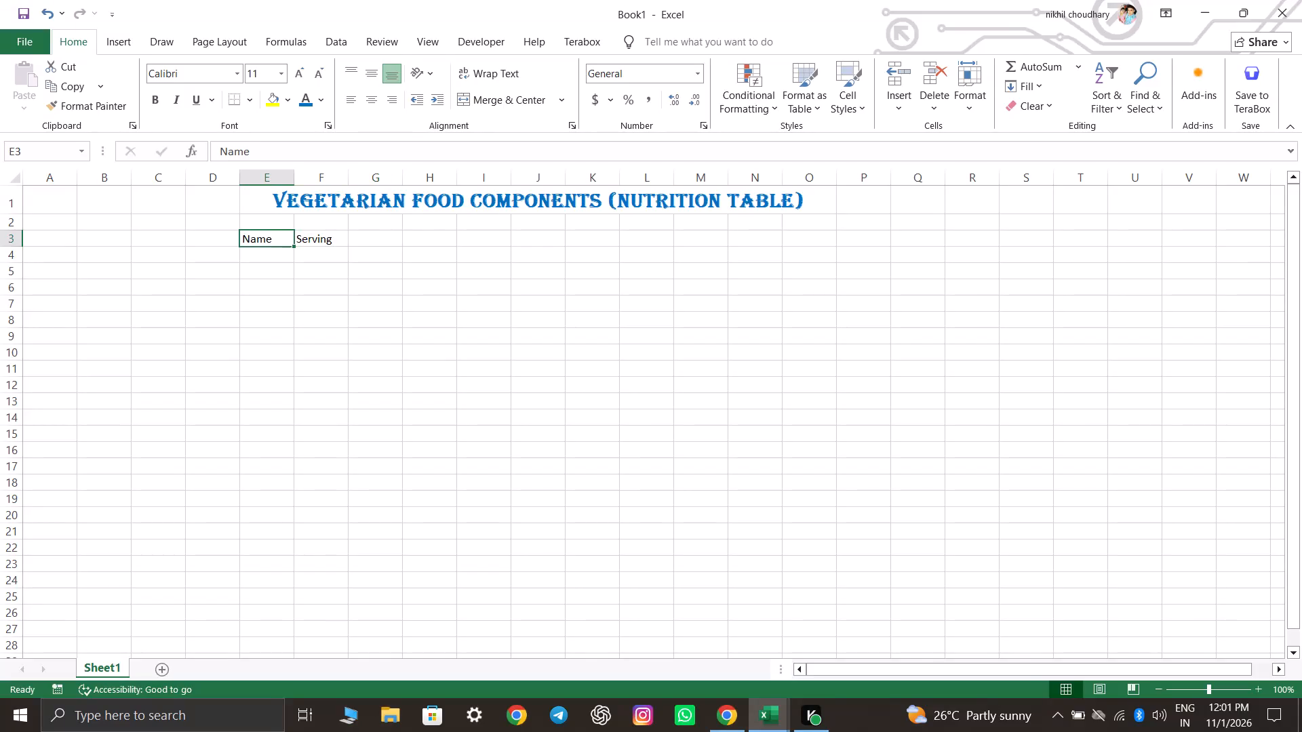
{"action": "double_click", "coordinate": [279, 242]}
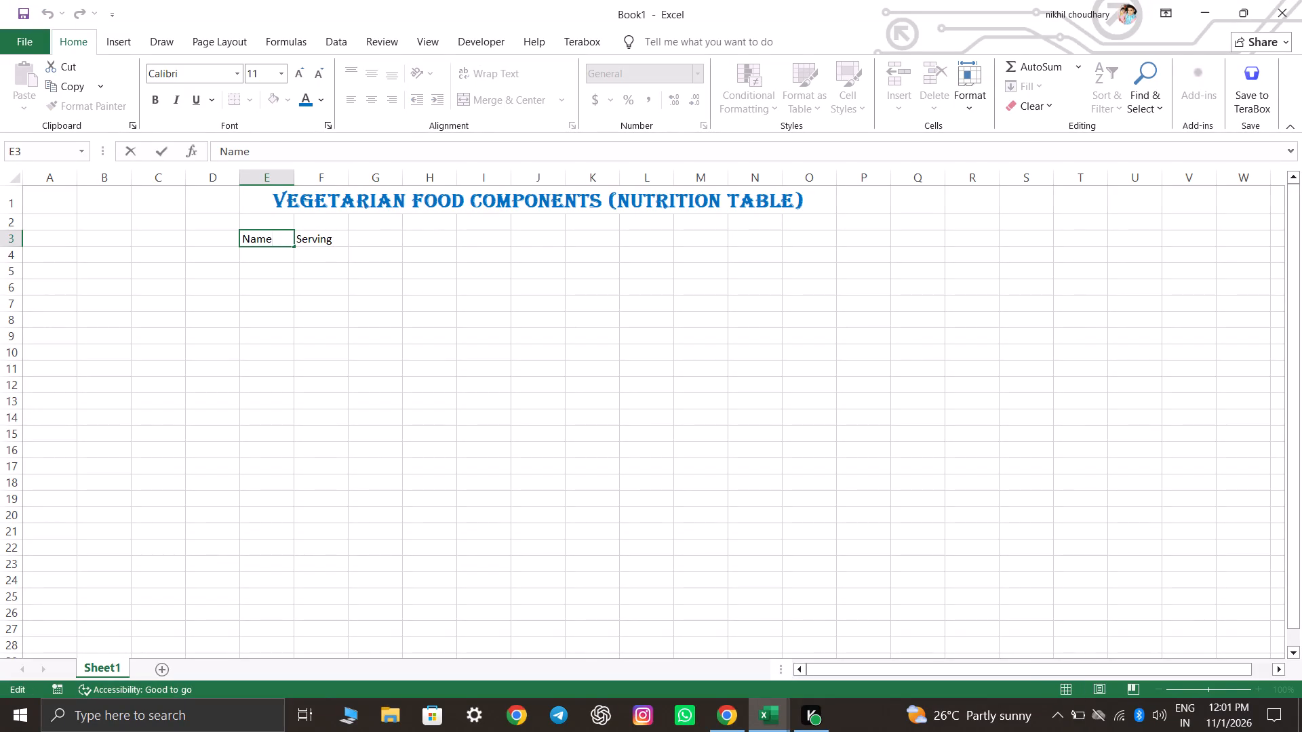
{"action": "key", "text": "BackSpace"}
{"action": "key", "text": "BackSpace"}
{"action": "key", "text": "BackSpace"}
{"action": "key", "text": "BackSpace"}
{"action": "key", "text": "BackSpace"}
{"action": "key", "text": "BackSpace"}
{"action": "key", "text": "BackSpace"}
{"action": "key", "text": "BackSpace"}
{"action": "key", "text": "BackSpace"}
{"action": "key", "text": "BackSpace"}
{"action": "key", "text": "BackSpace"}
{"action": "type", "text": "Food Item"}
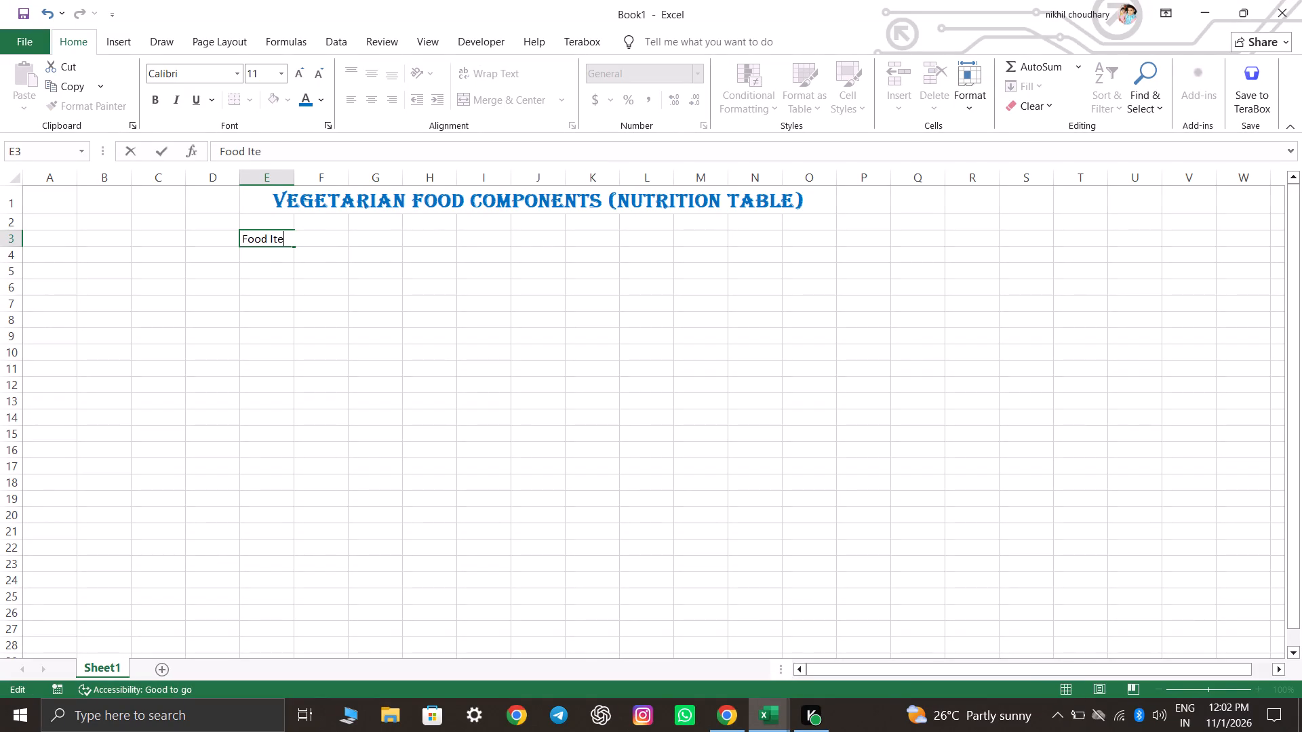
{"action": "key", "text": "Tab"}
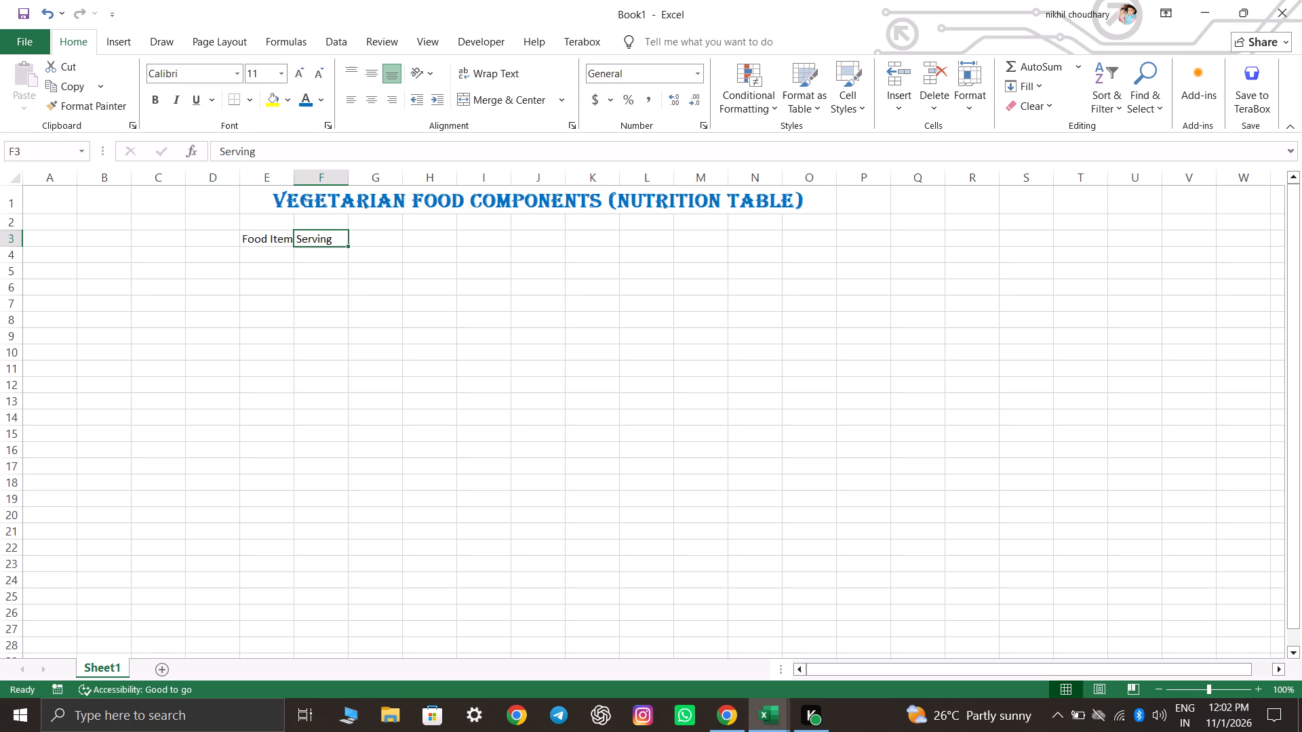
Extend the column header in cell F3 so that it reads "Serving Weight(g0".
{"action": "double_click", "coordinate": [342, 237]}
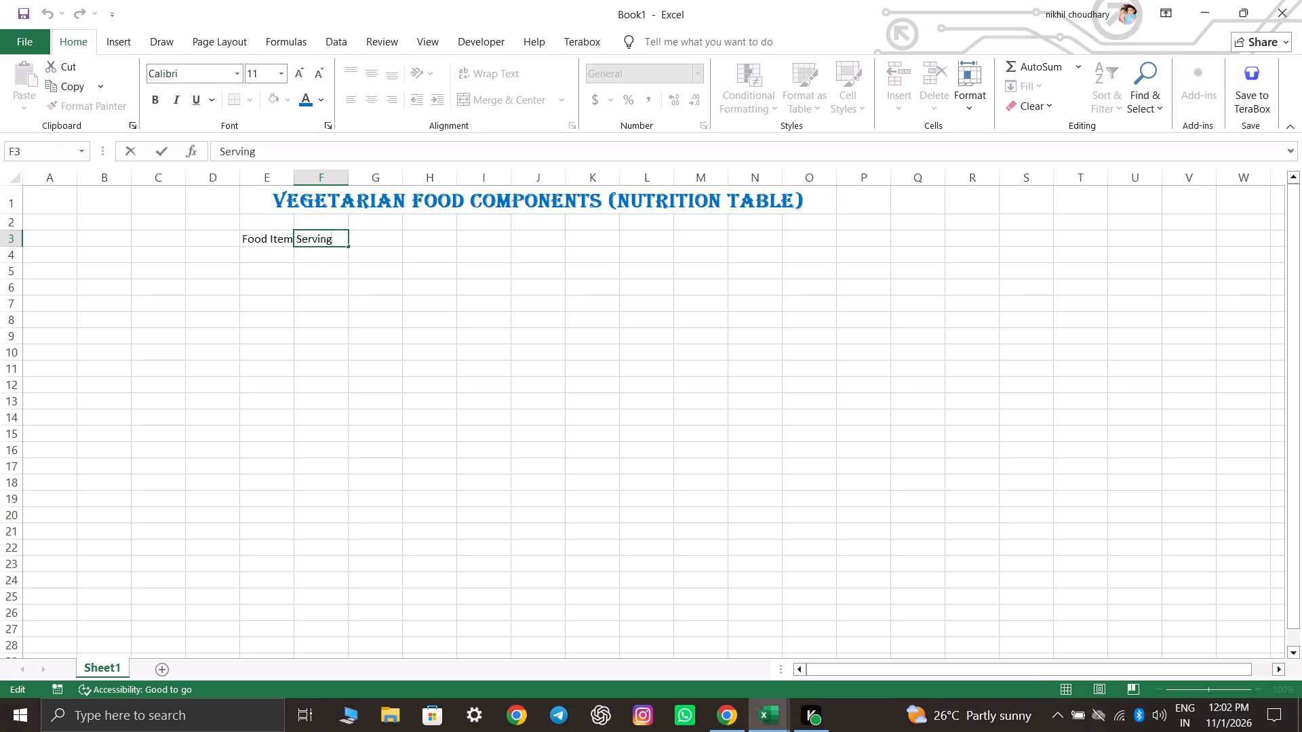
{"action": "key", "text": "space"}
{"action": "type", "text": "Weigh"}
{"action": "key", "text": "BackSpace"}
{"action": "type", "text": "ht"}
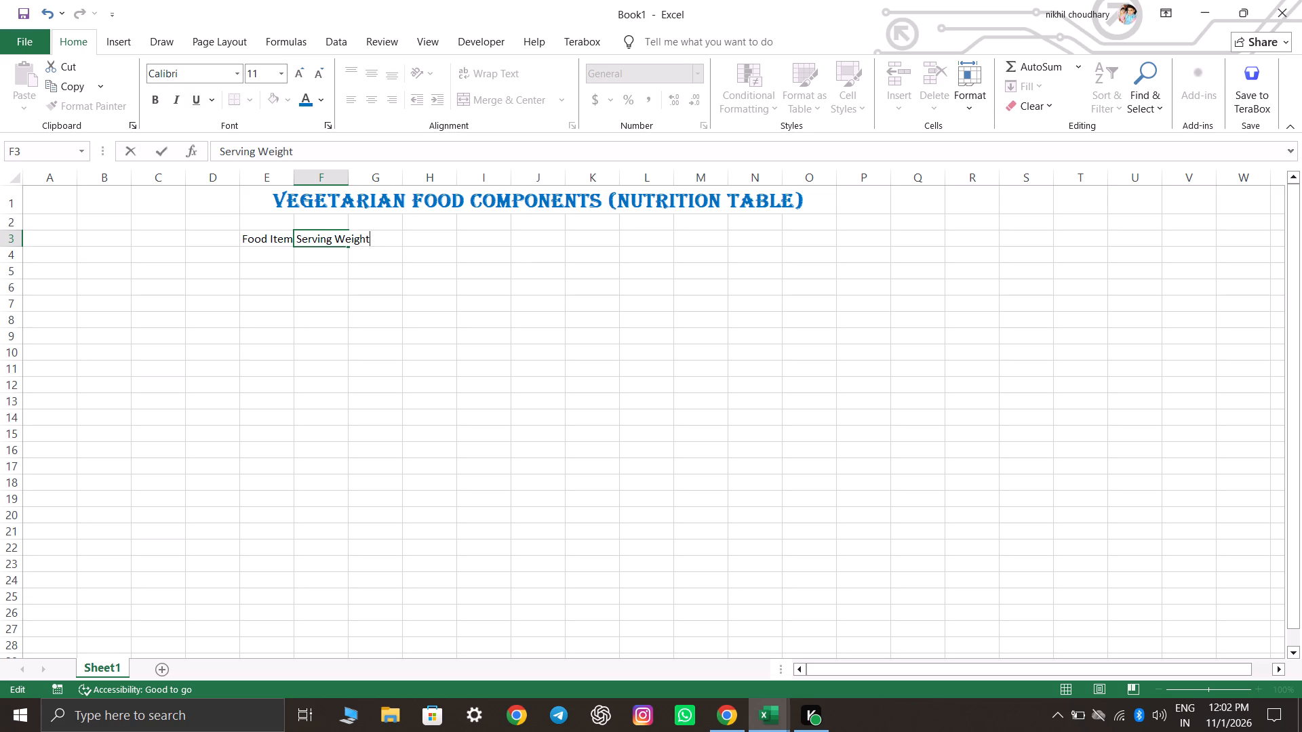
{"action": "key", "text": "shift+parenleft"}
{"action": "key", "text": "g"}
{"action": "key", "text": "0"}
{"action": "key", "text": "Tab"}
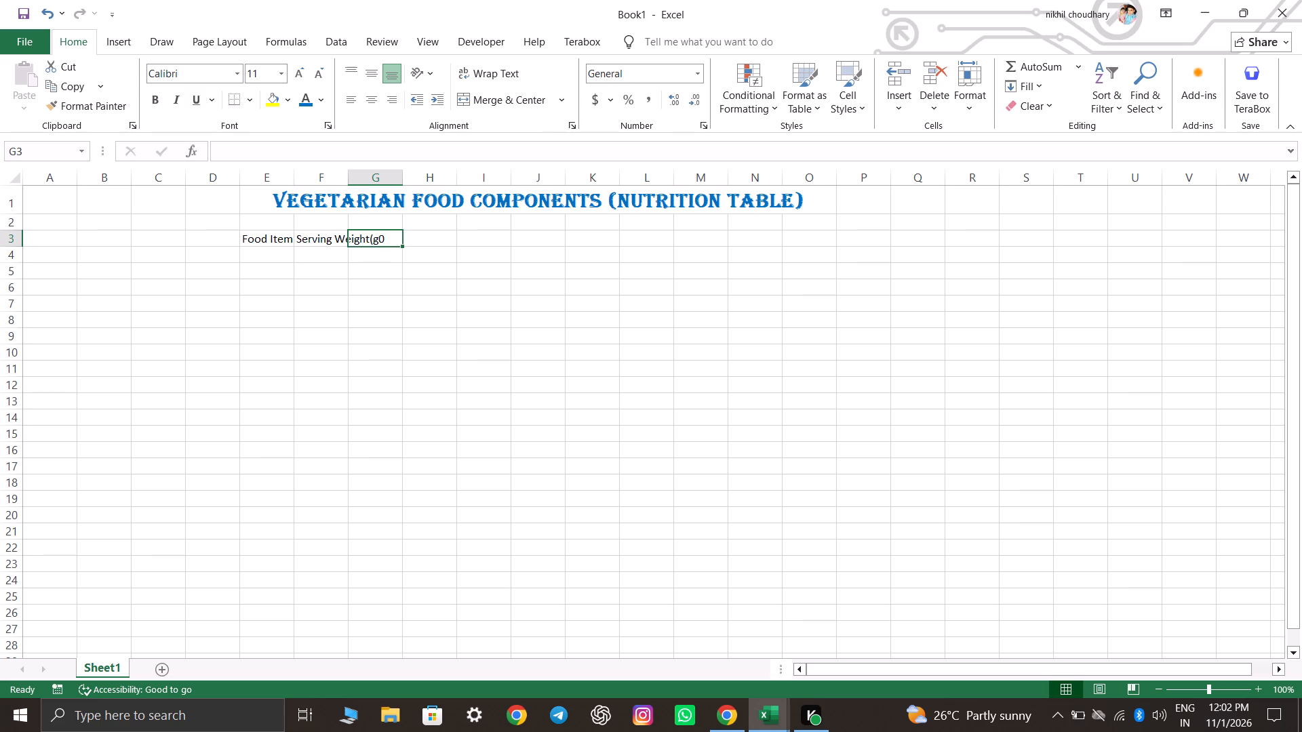
Enter the column header "Calories(kcal)" in cell G3.
{"action": "type", "text": "Calories"}
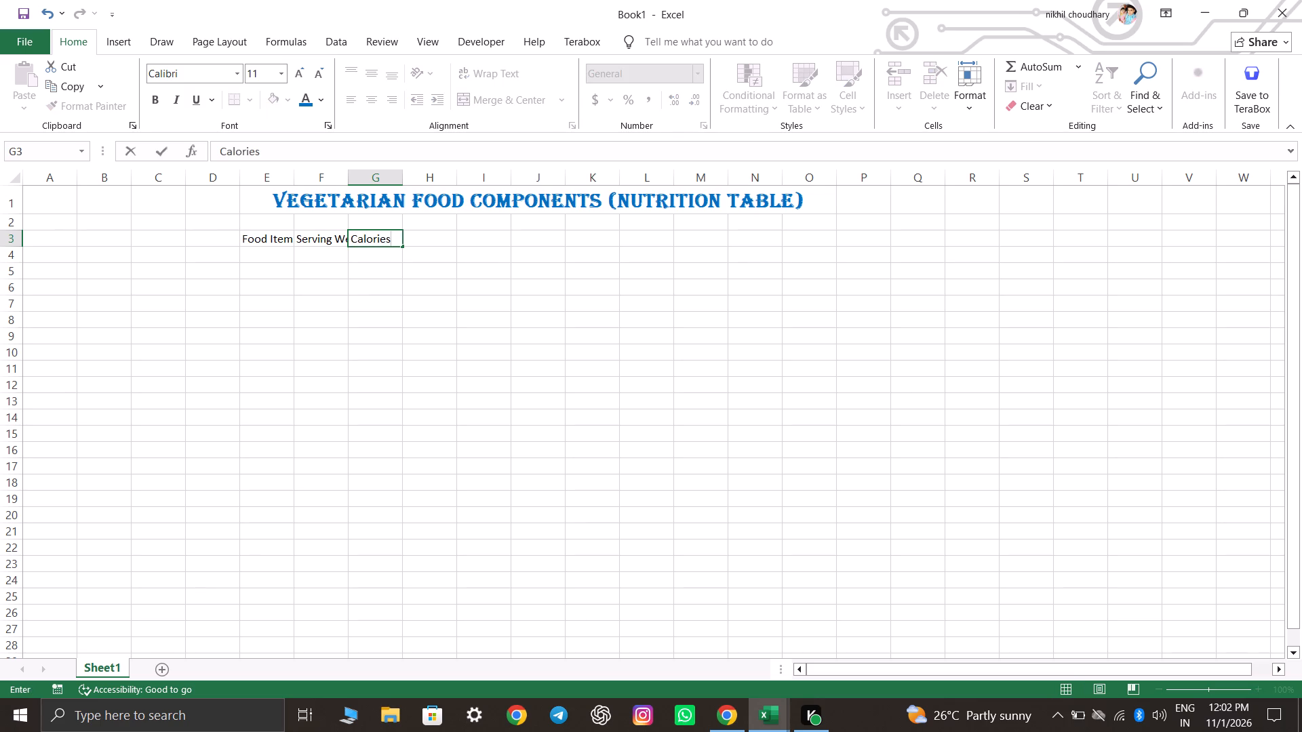
{"action": "key", "text": "shift+parenleft"}
{"action": "type", "text": "kcal"}
{"action": "key", "text": "shift+parenleft"}
{"action": "key", "text": "BackSpace"}
{"action": "key", "text": "shift+parenright"}
{"action": "key", "text": "Tab"}
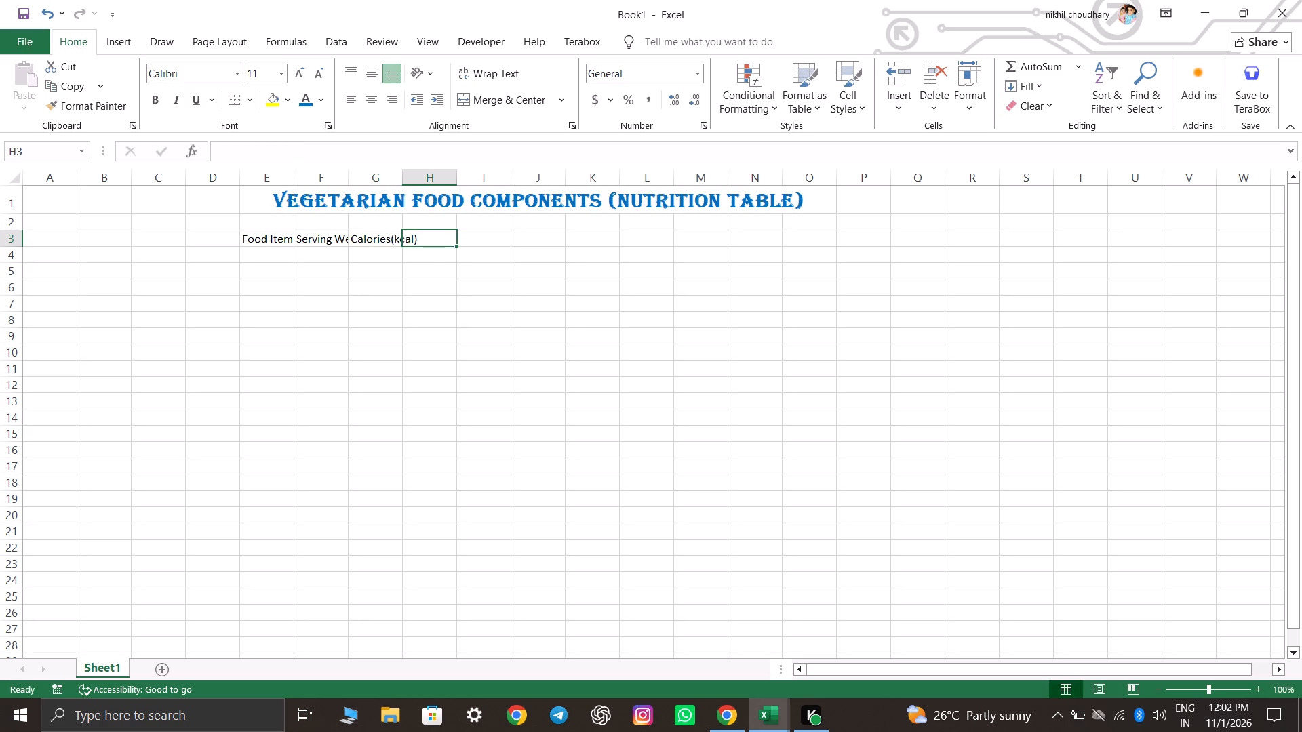
Enter the column headers "Protien(g)" in cell H3 and "Carbs(g)" in cell I3.
{"action": "type", "text": "Protien"}
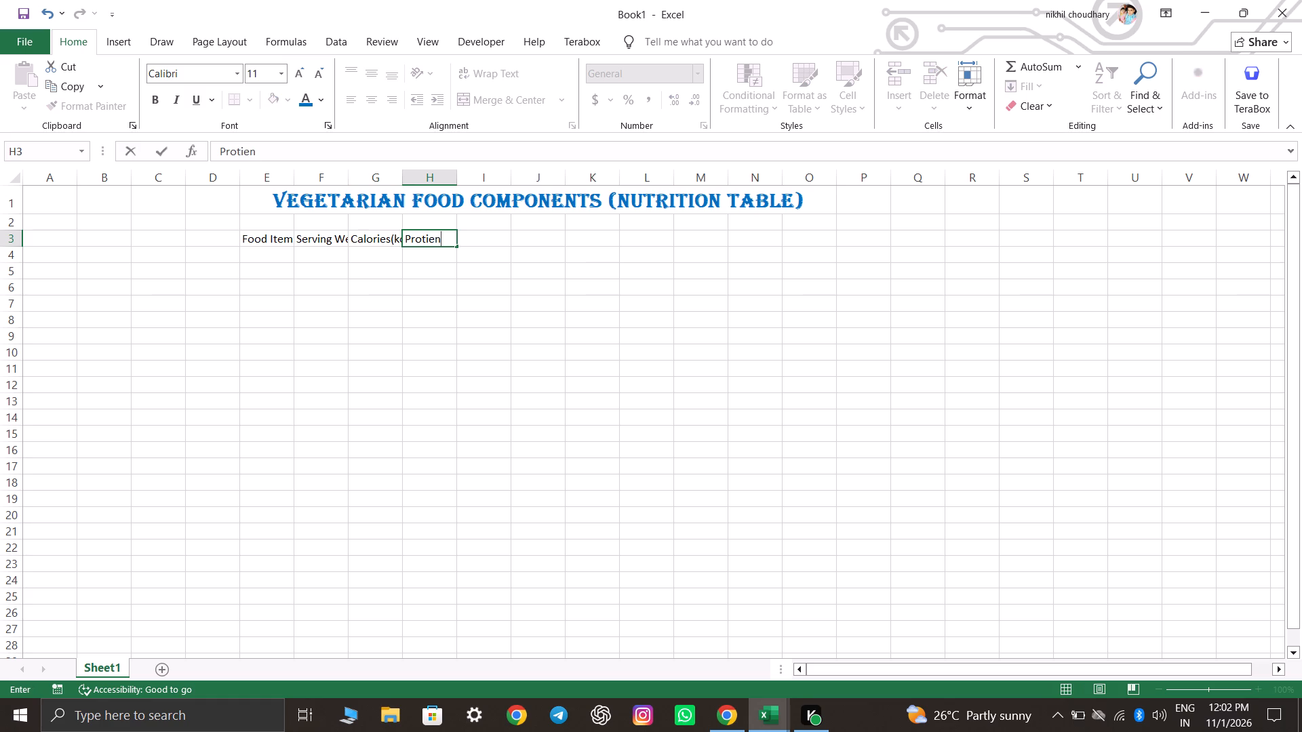
{"action": "type", "text": "(g"}
{"action": "key", "text": "shift+parenright"}
{"action": "key", "text": "Tab"}
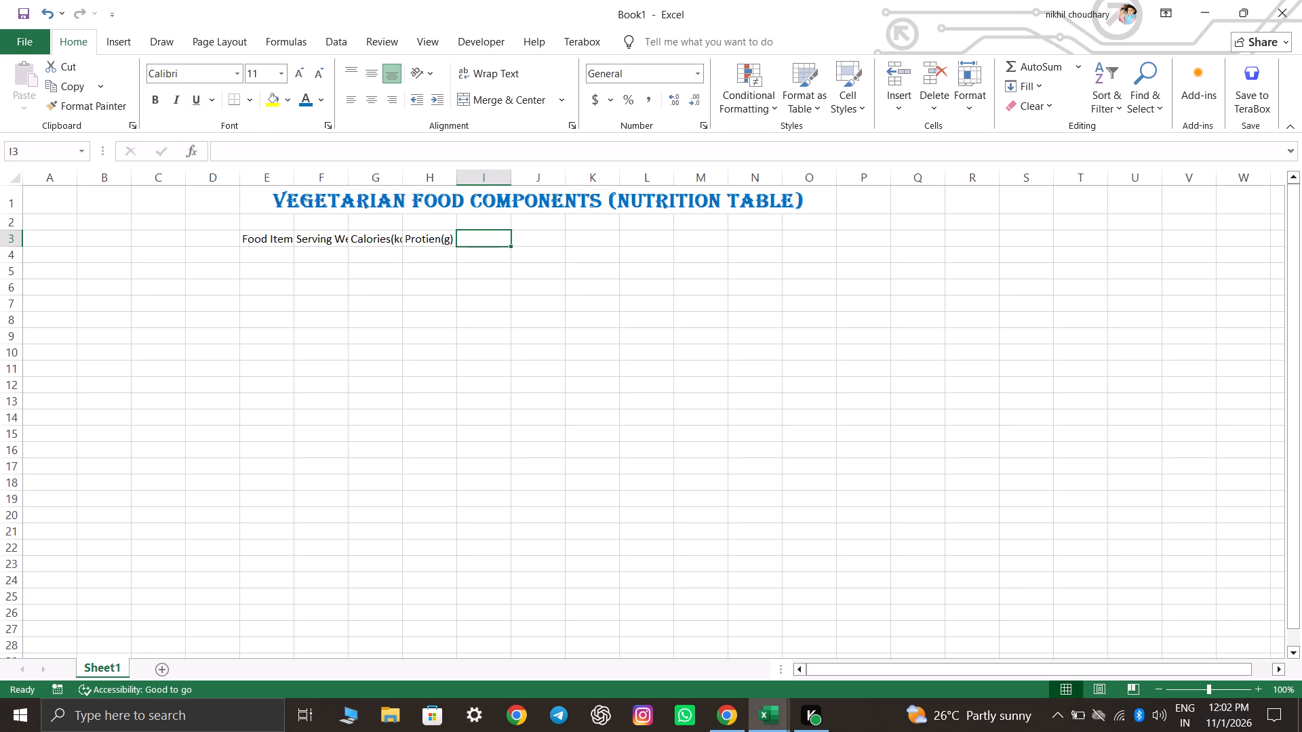
{"action": "type", "text": "Carbs"}
{"action": "type", "text": "(g("}
{"action": "key", "text": "BackSpace"}
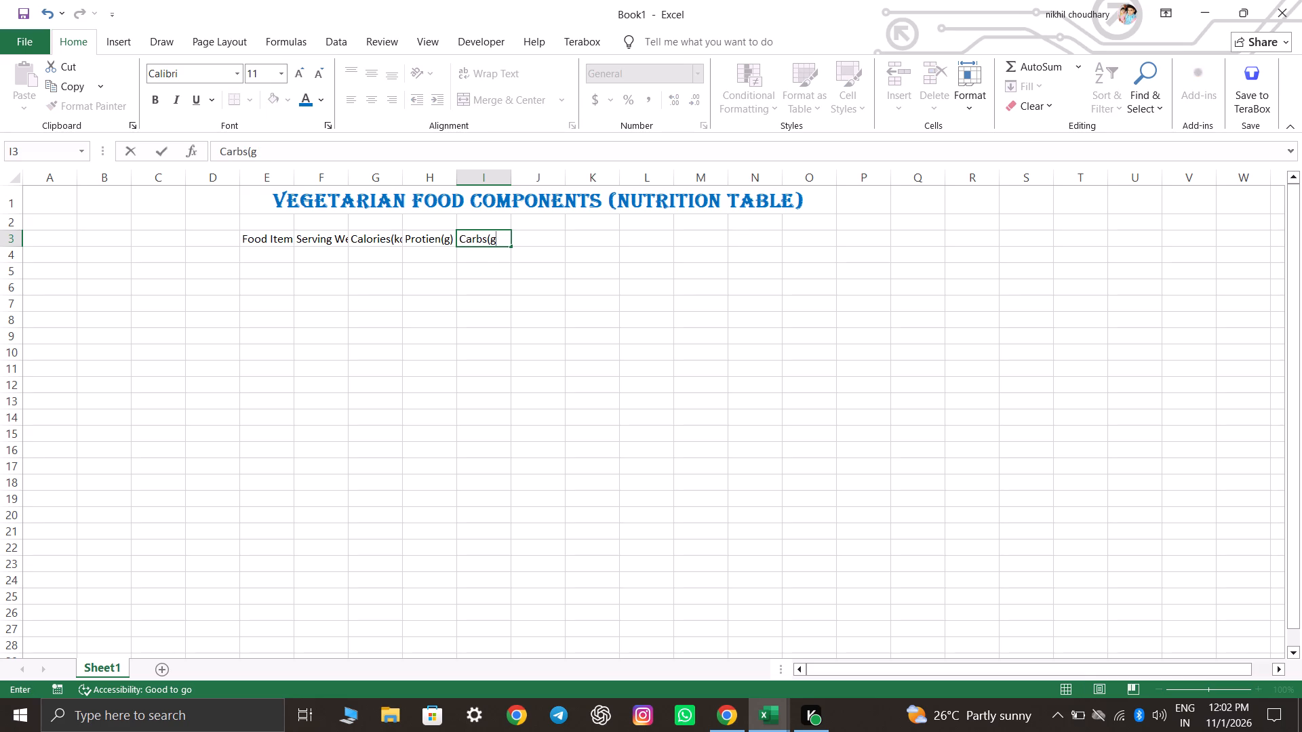
{"action": "key", "text": "shift+parenright"}
{"action": "key", "text": "Tab"}
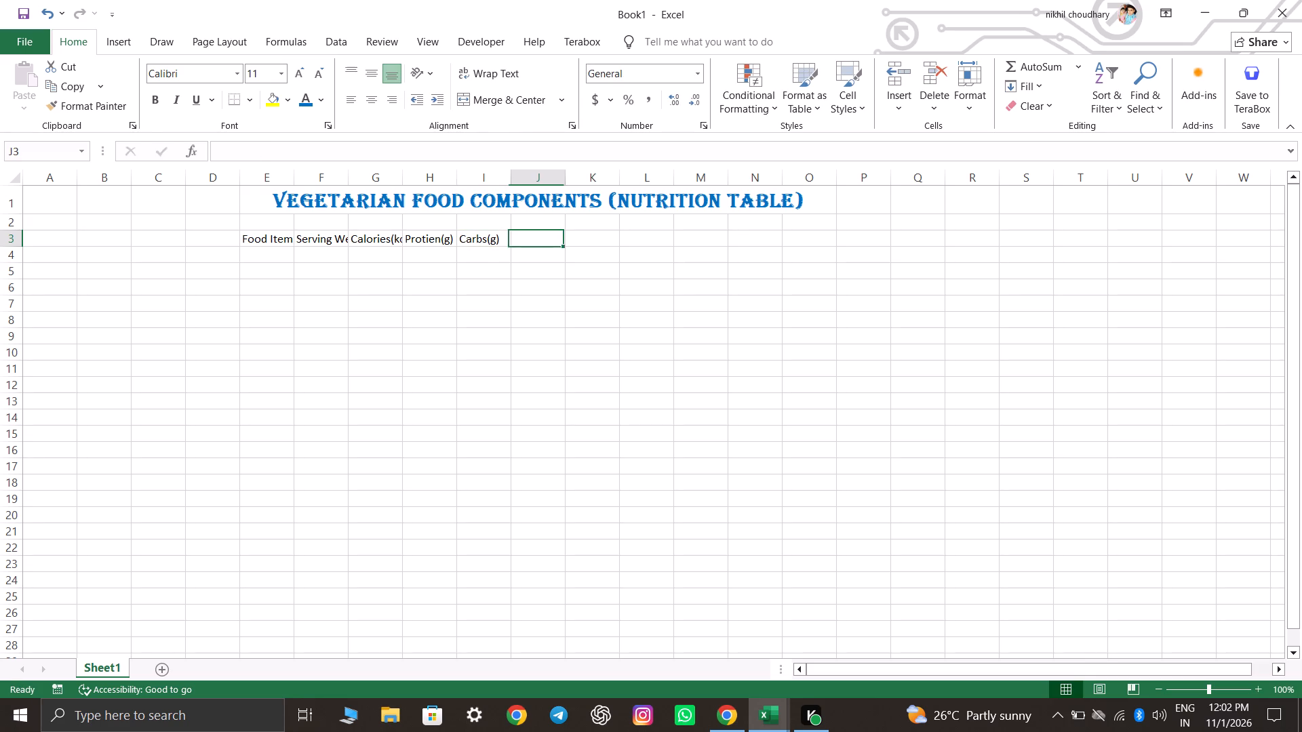
Enter the column headers "Fat(g)" in cell J3 and "Fibre(g)" in cell K3.
{"action": "type", "text": "Fat"}
{"action": "key", "text": "shift+parenleft"}
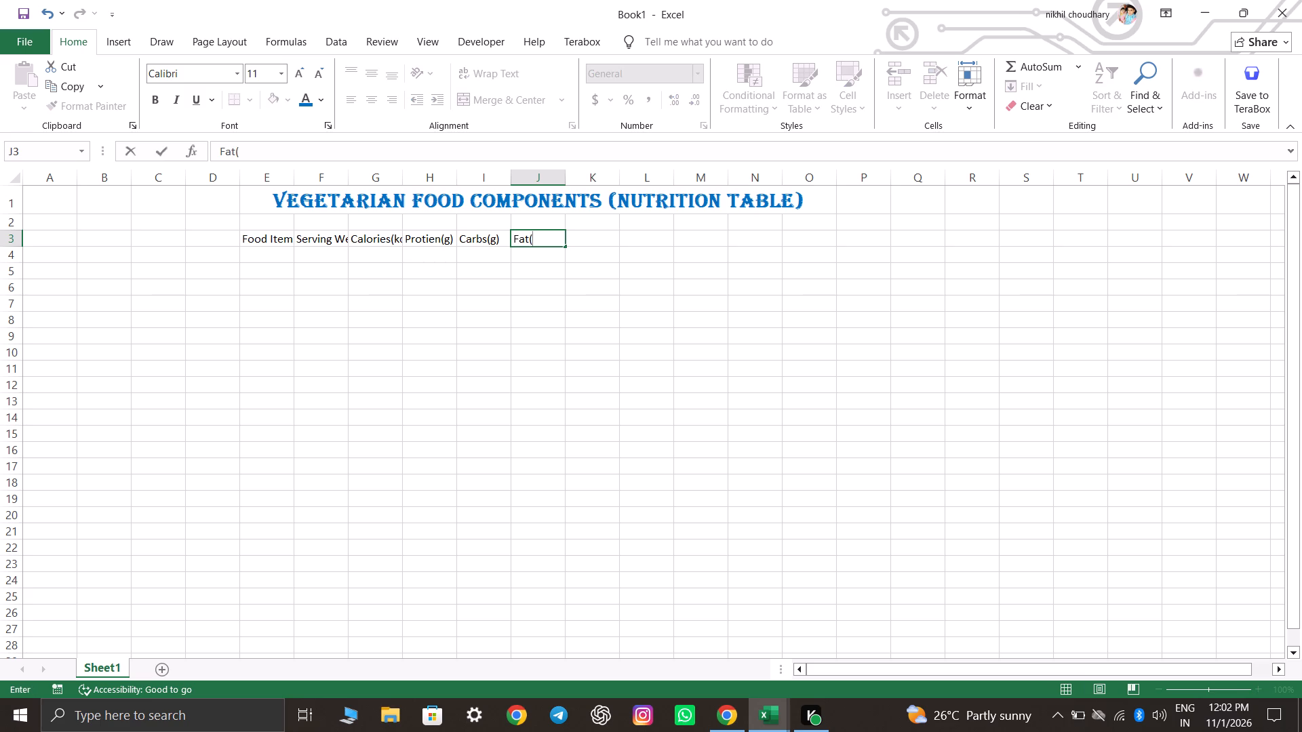
{"action": "key", "text": "g"}
{"action": "key", "text": "shift+parenright"}
{"action": "key", "text": "Tab"}
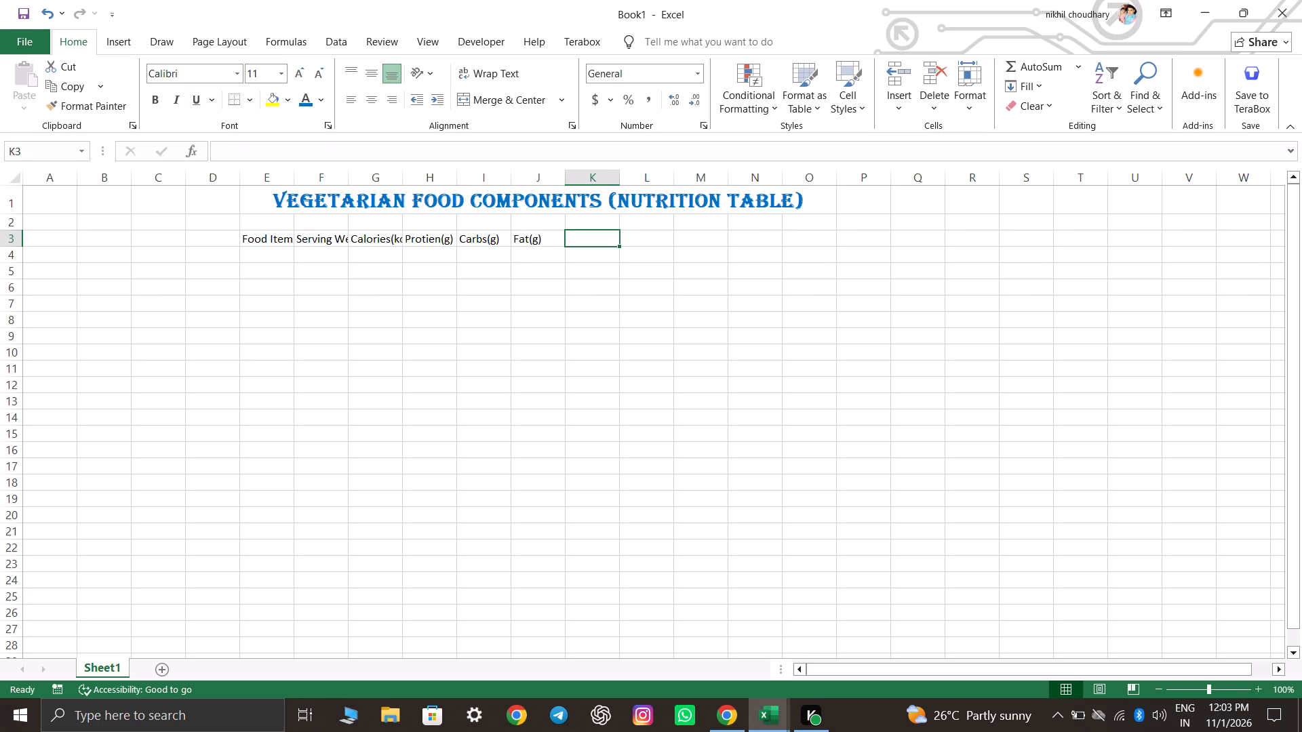
{"action": "type", "text": "Fib"}
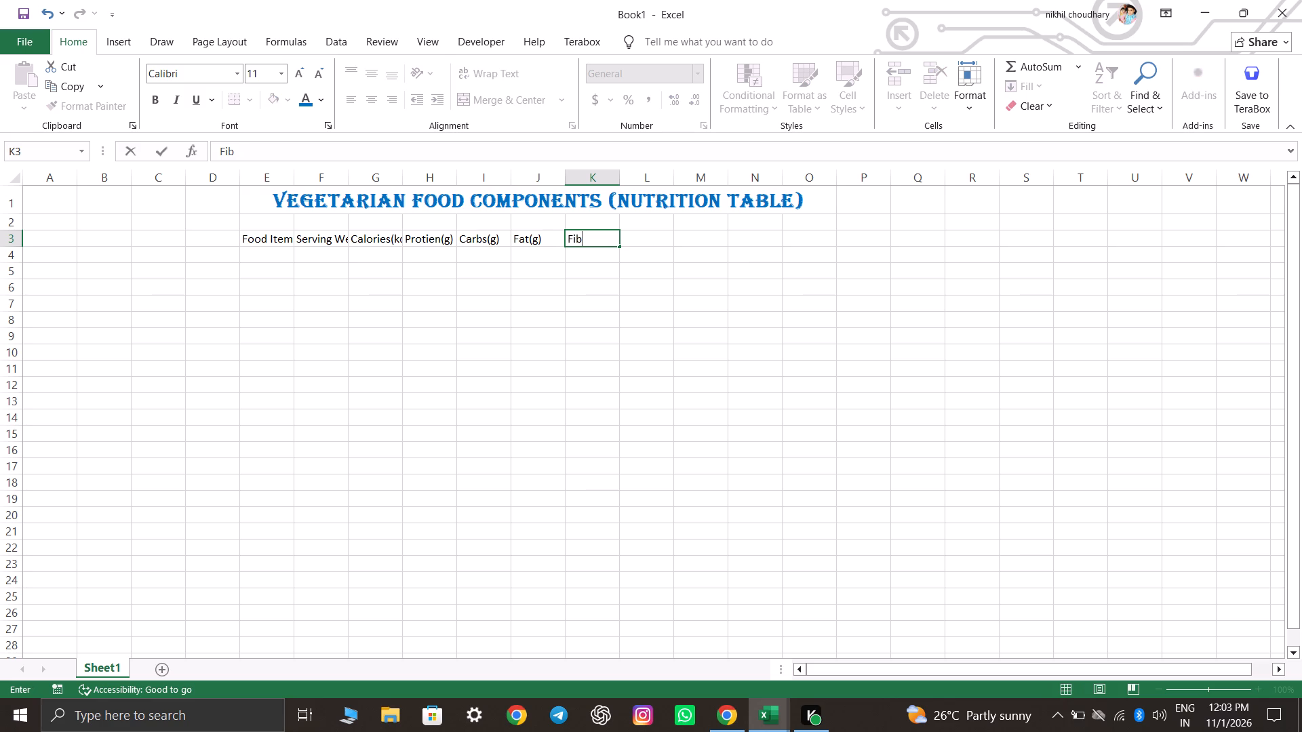
{"action": "type", "text": "re"}
{"action": "type", "text": "(g)"}
{"action": "key", "text": "Tab"}
Enter the column headers "Calcium(mg)" in cell L3 and "Iron(mg)" in cell M3.
{"action": "type", "text": "Calcium"}
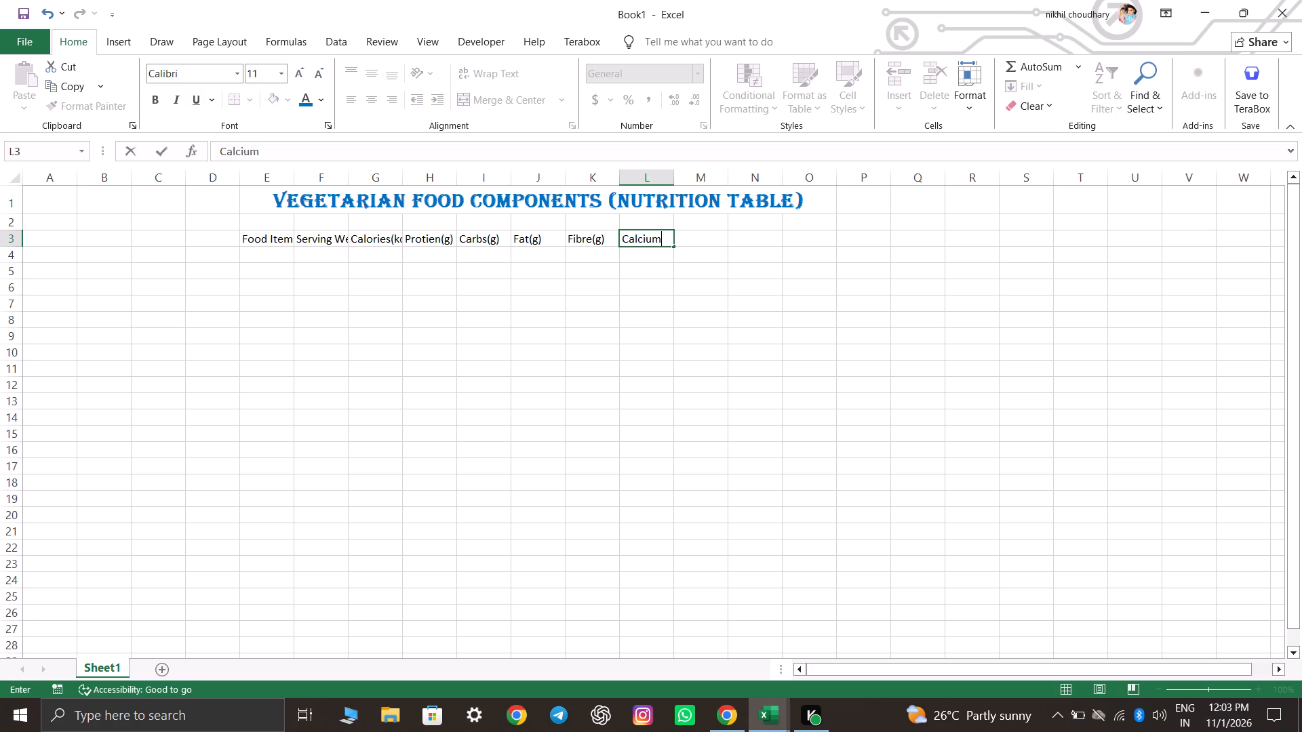
{"action": "key", "text": "shift+parenleft"}
{"action": "type", "text": "mg)"}
{"action": "key", "text": "Tab"}
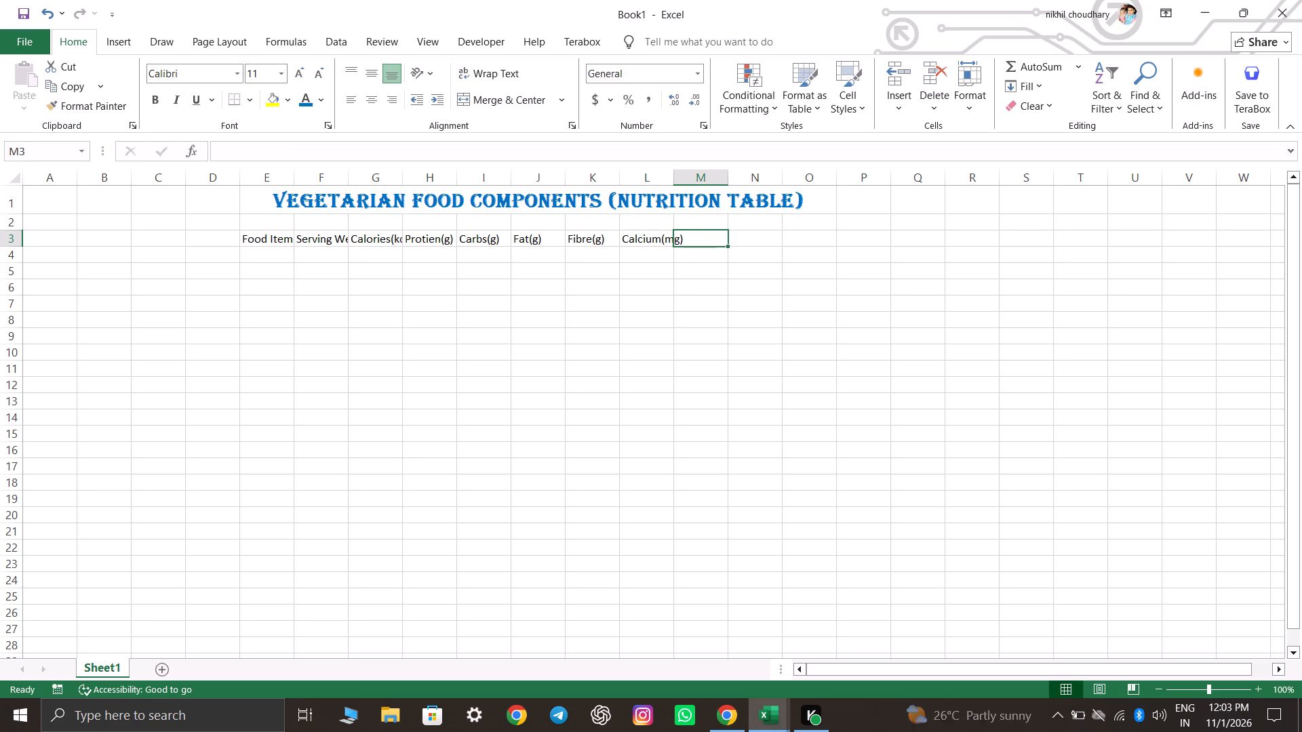
{"action": "type", "text": "Iron"}
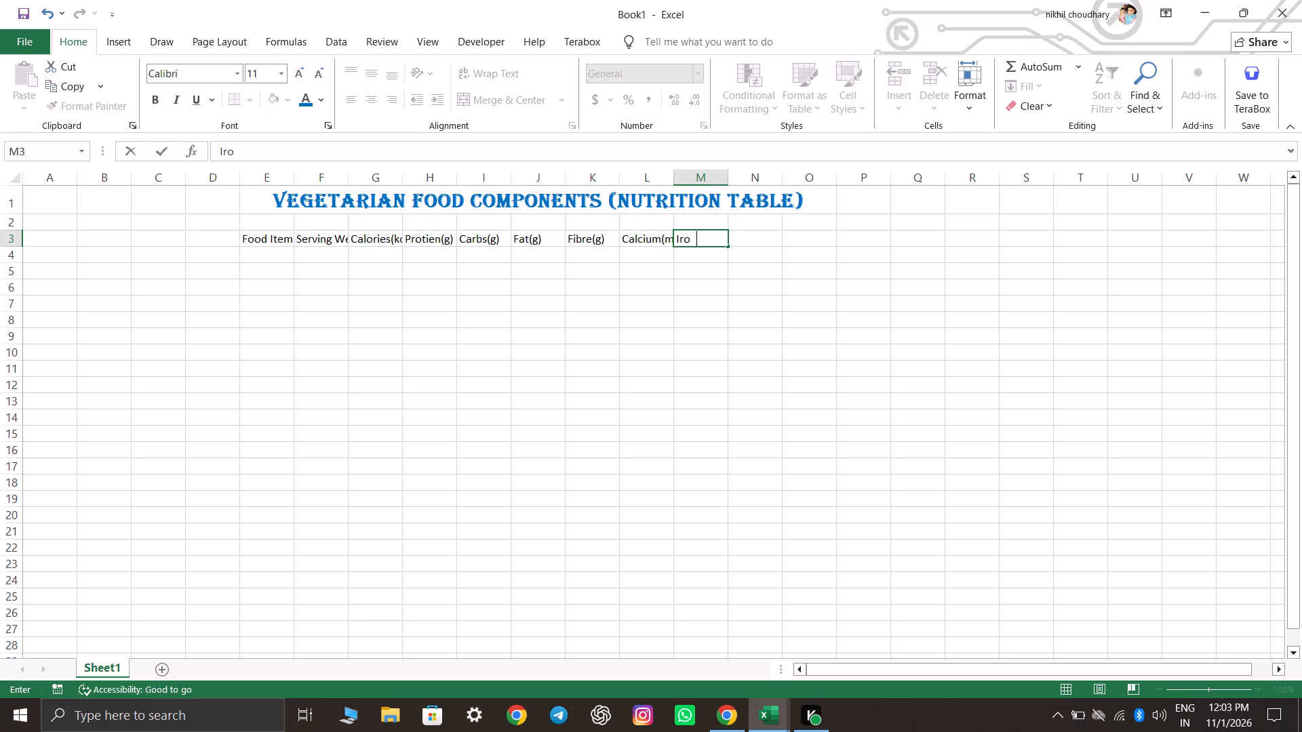
{"action": "key", "text": "shift+parenleft"}
{"action": "type", "text": "mg)"}
{"action": "key", "text": "Tab"}
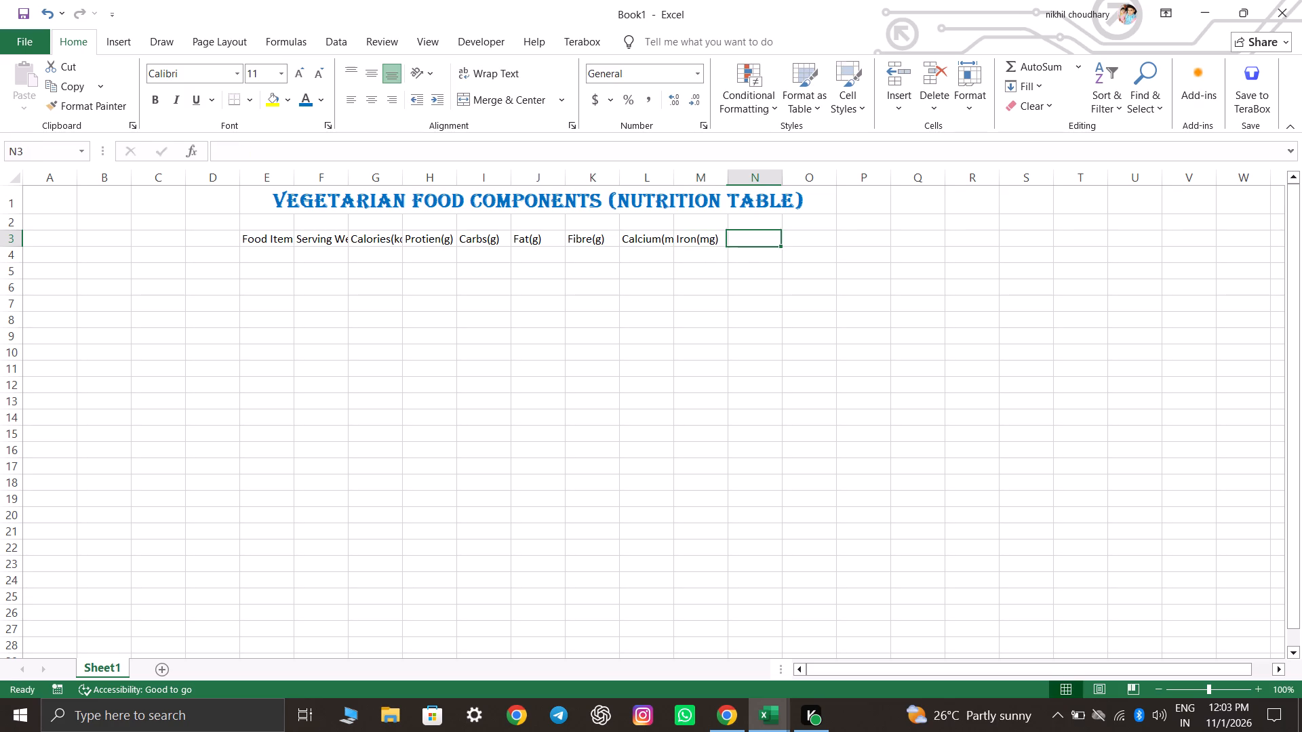
Enter the column header "Sodium(mg)" in cell N3.
{"action": "type", "text": "Sof"}
{"action": "key", "text": "BackSpace"}
{"action": "key", "text": "d"}
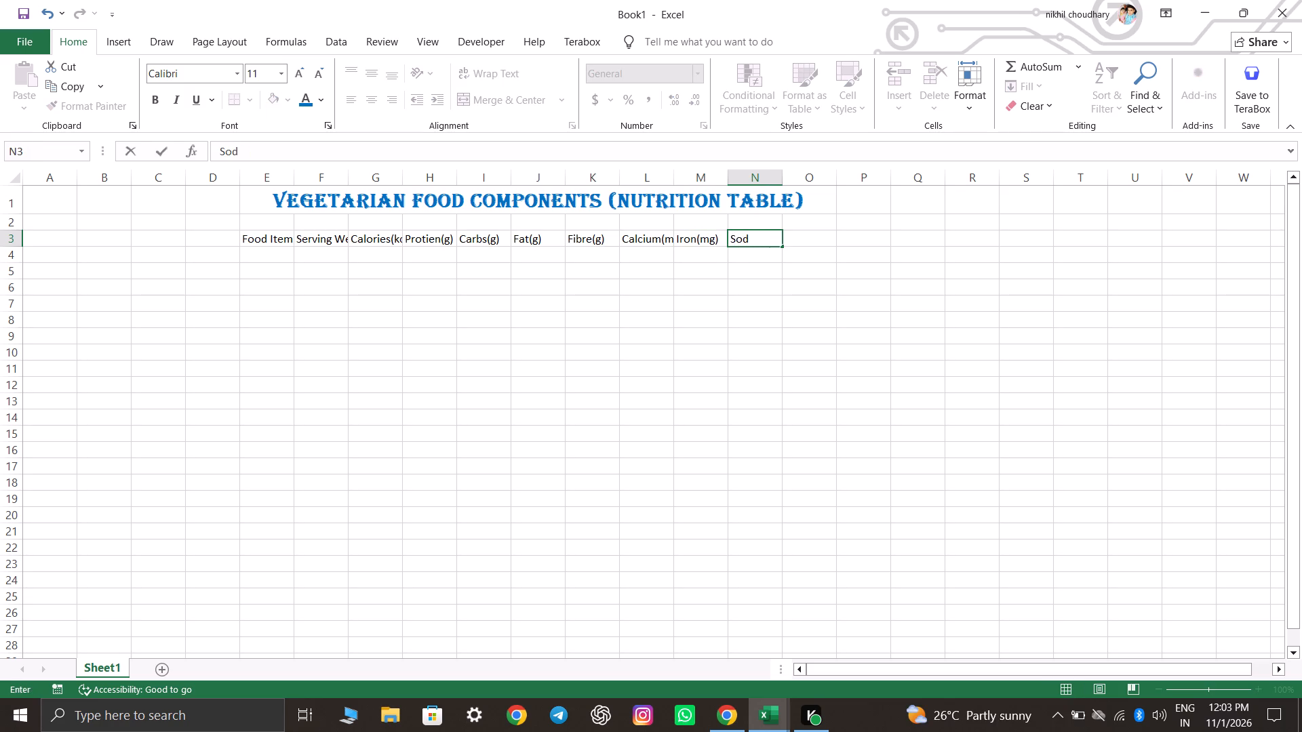
{"action": "type", "text": "ium"}
{"action": "key", "text": "shift+parenleft"}
{"action": "type", "text": "mh"}
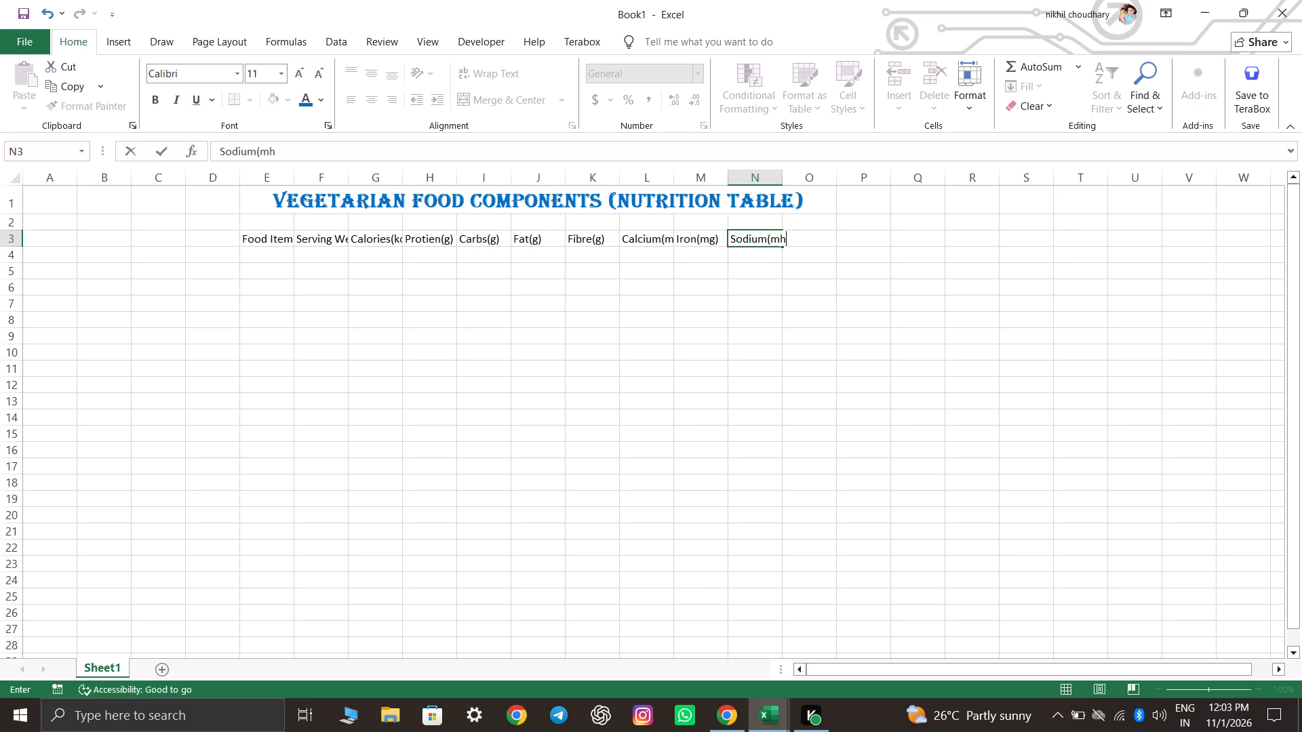
{"action": "key", "text": "BackSpace"}
{"action": "type", "text": "g)"}
{"action": "key", "text": "Tab"}
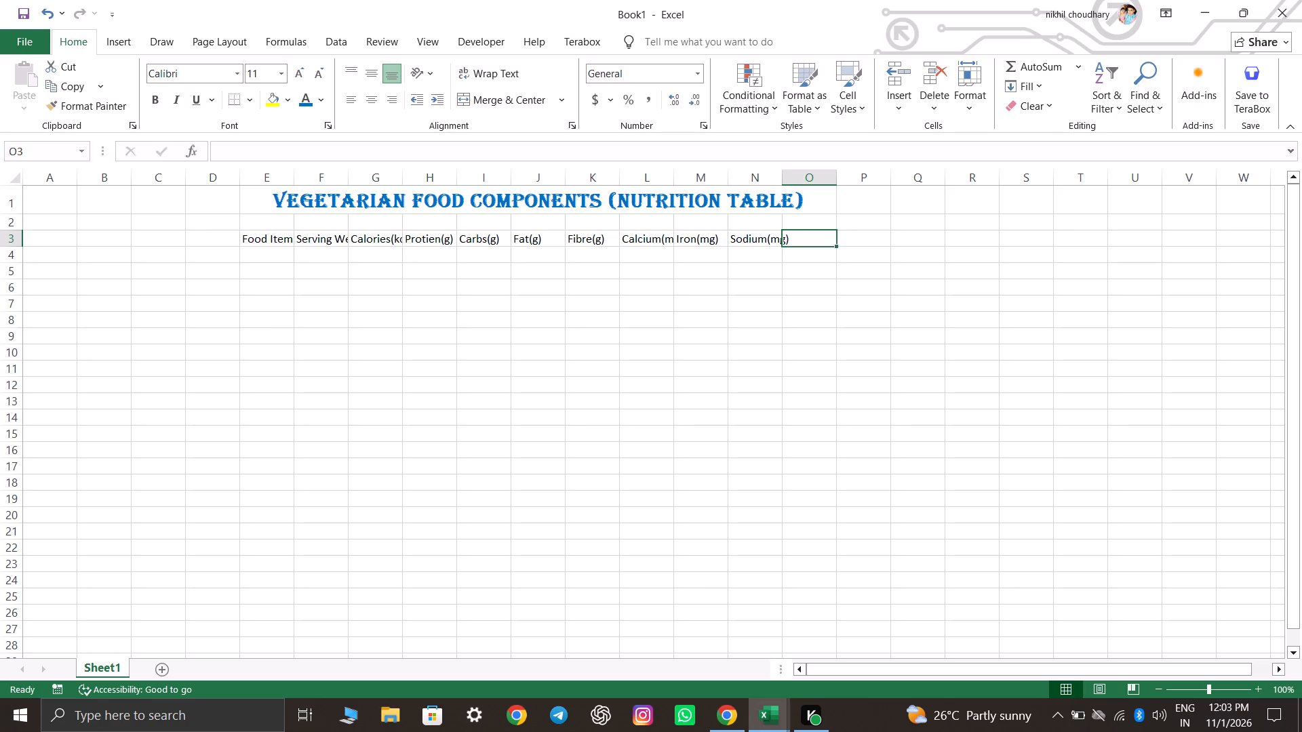
Enter the column header "Potassium(mg)" in cell O3.
{"action": "type", "text": "Potasium"}
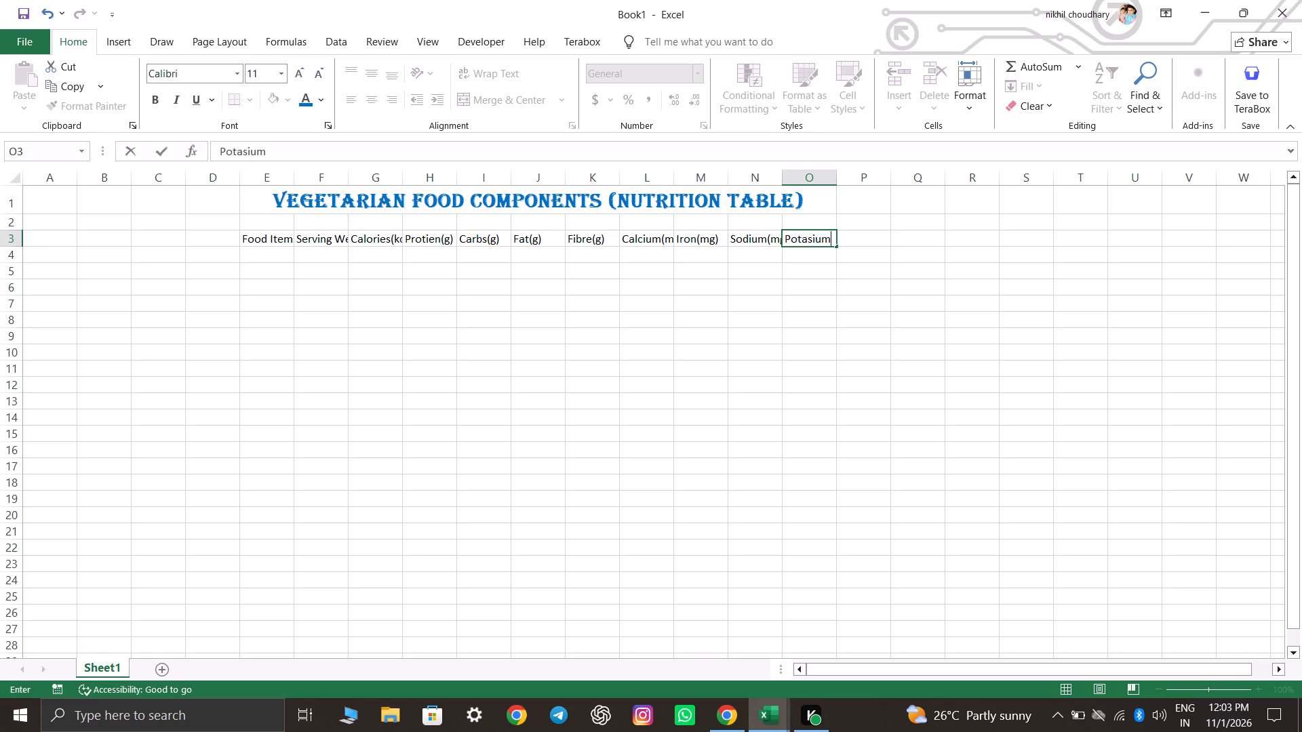
{"action": "key", "text": "BackSpace"}
{"action": "key", "text": "BackSpace"}
{"action": "key", "text": "BackSpace"}
{"action": "type", "text": "sium"}
{"action": "type", "text": "(mg)"}
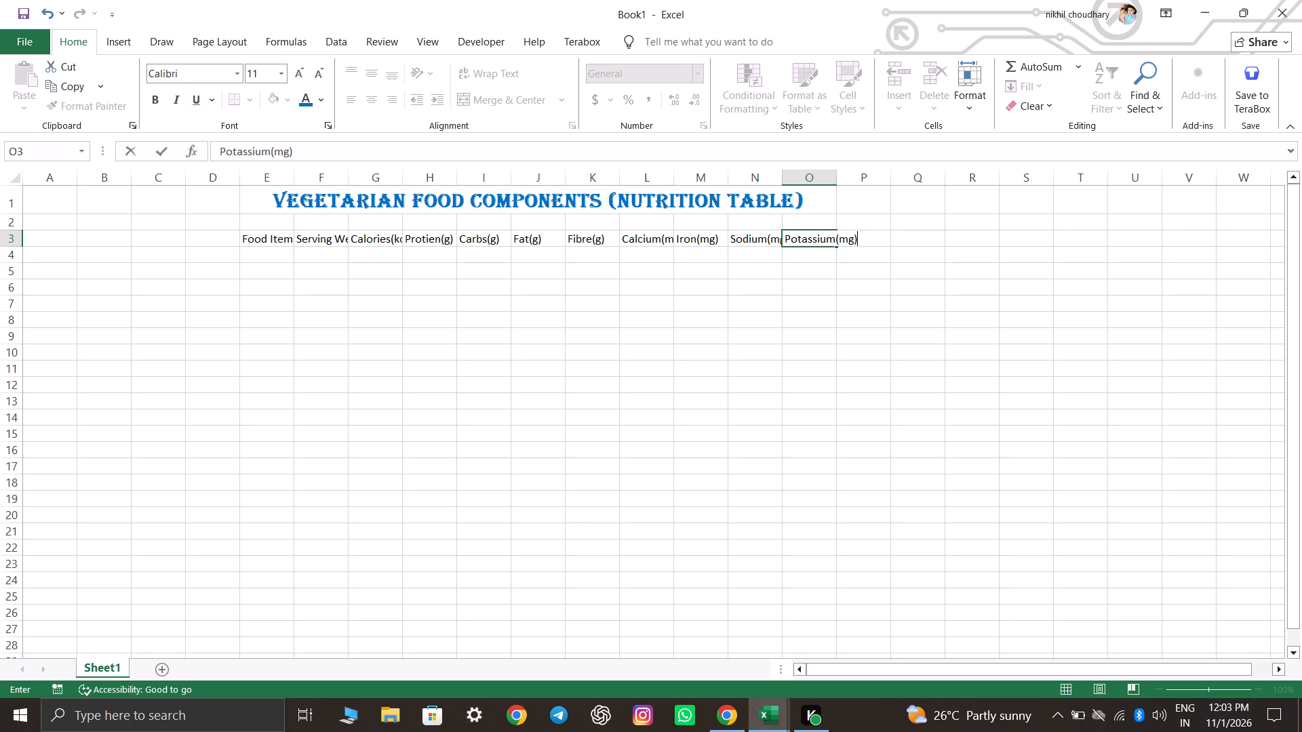
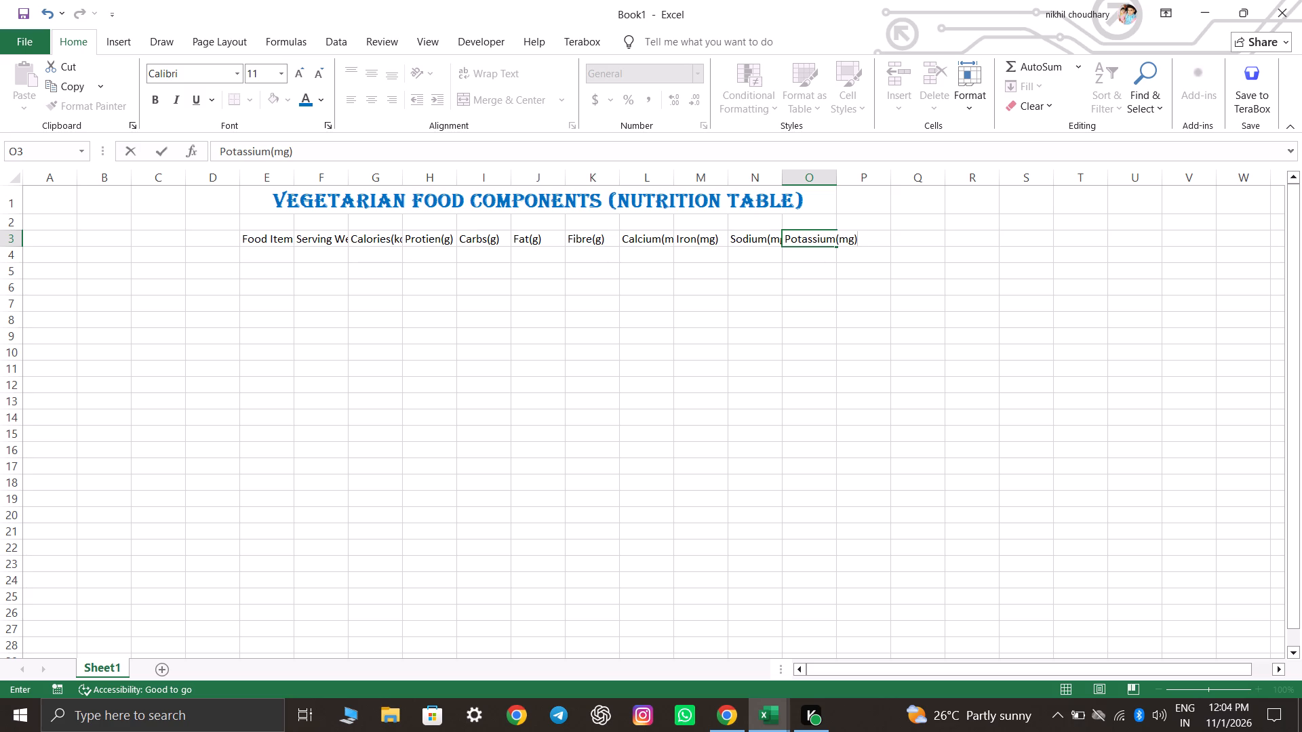
AutoFit the widths of columns E, F, G, H, L, N and O to their row 3 headers.
{"action": "key", "text": "Return"}
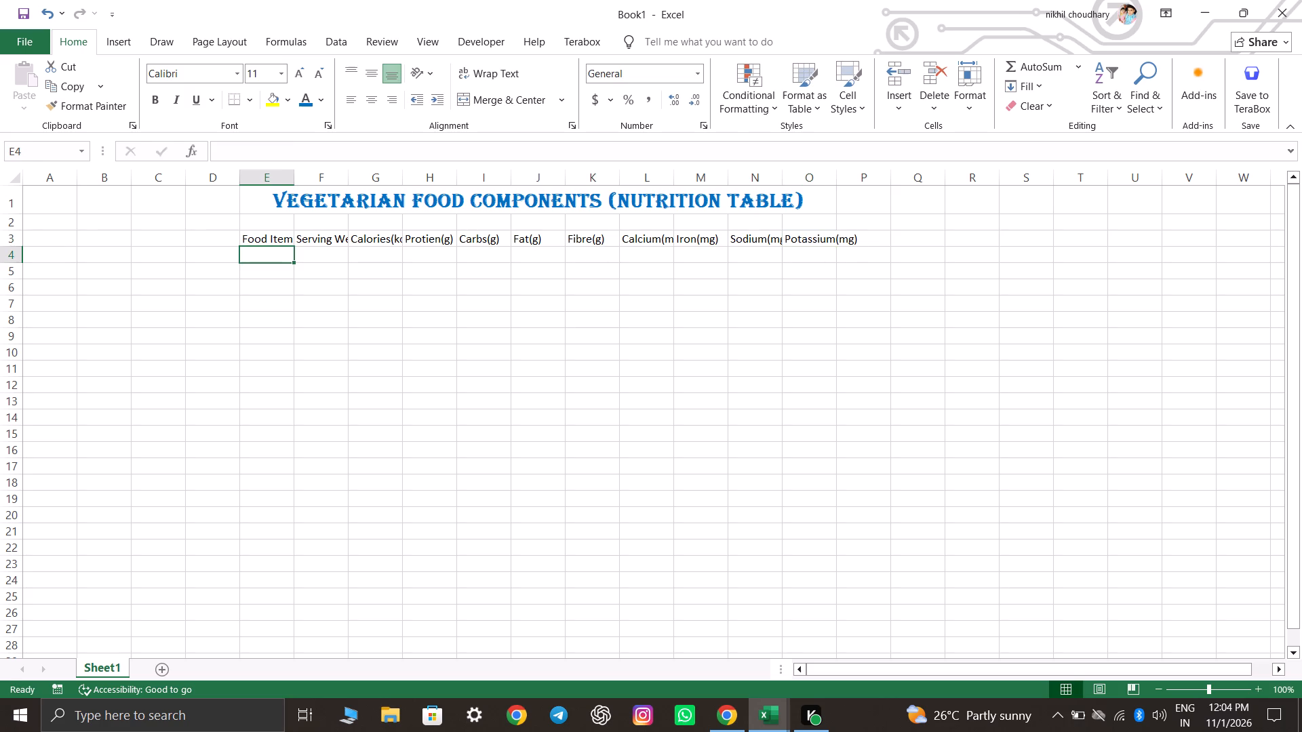
{"action": "left_click", "coordinate": [315, 402]}
{"action": "double_click", "coordinate": [294, 176]}
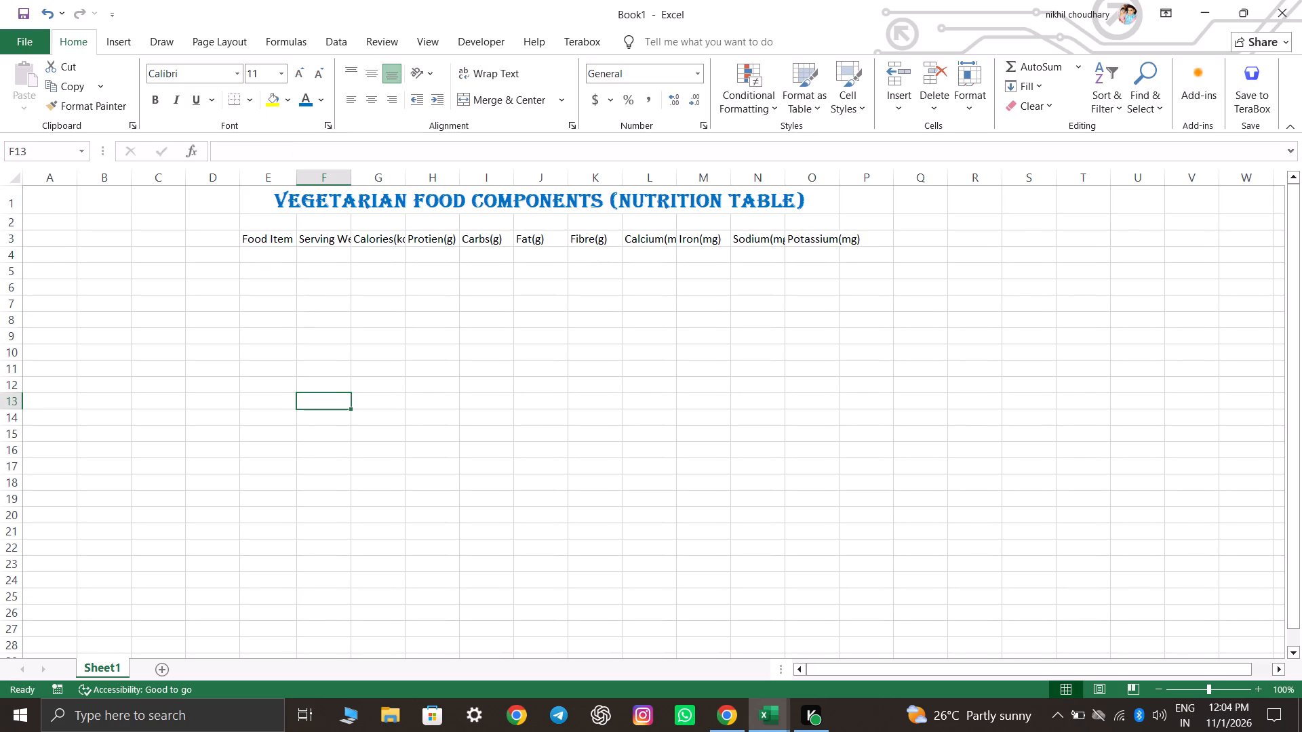
{"action": "double_click", "coordinate": [351, 176]}
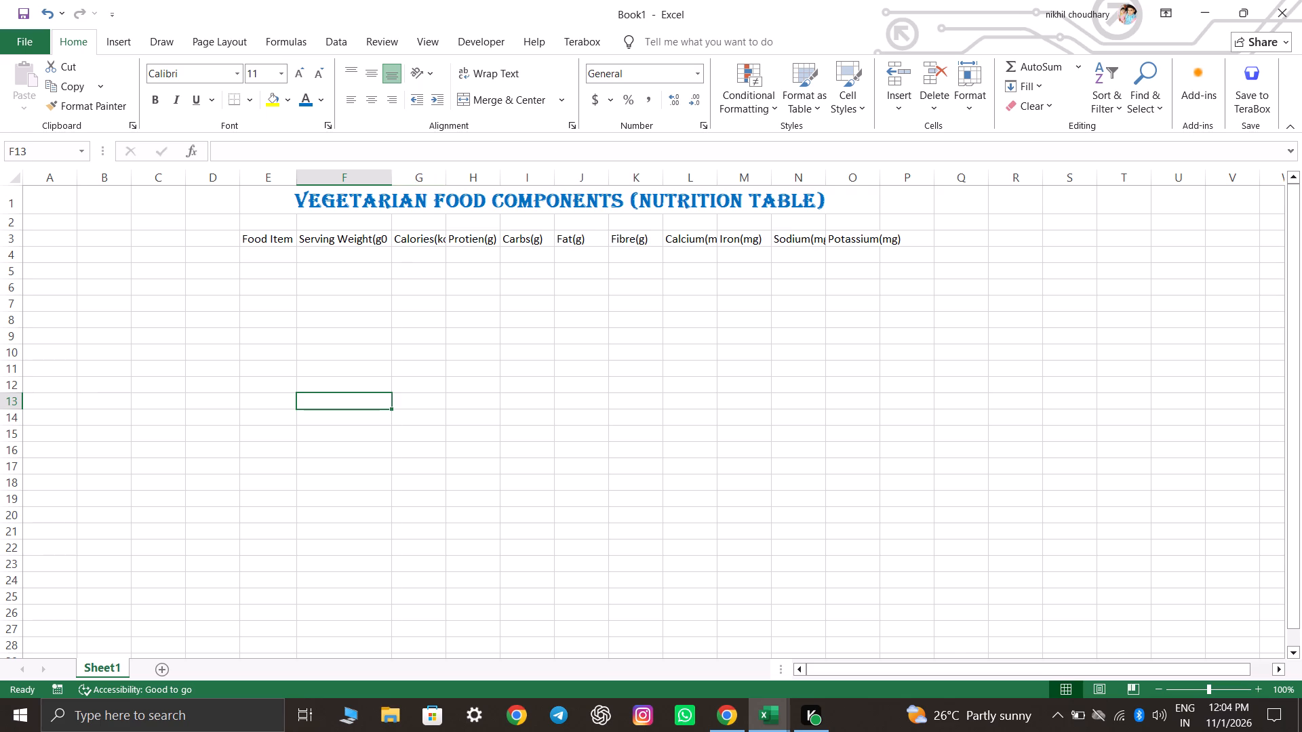
{"action": "double_click", "coordinate": [449, 182]}
{"action": "double_click", "coordinate": [515, 178]}
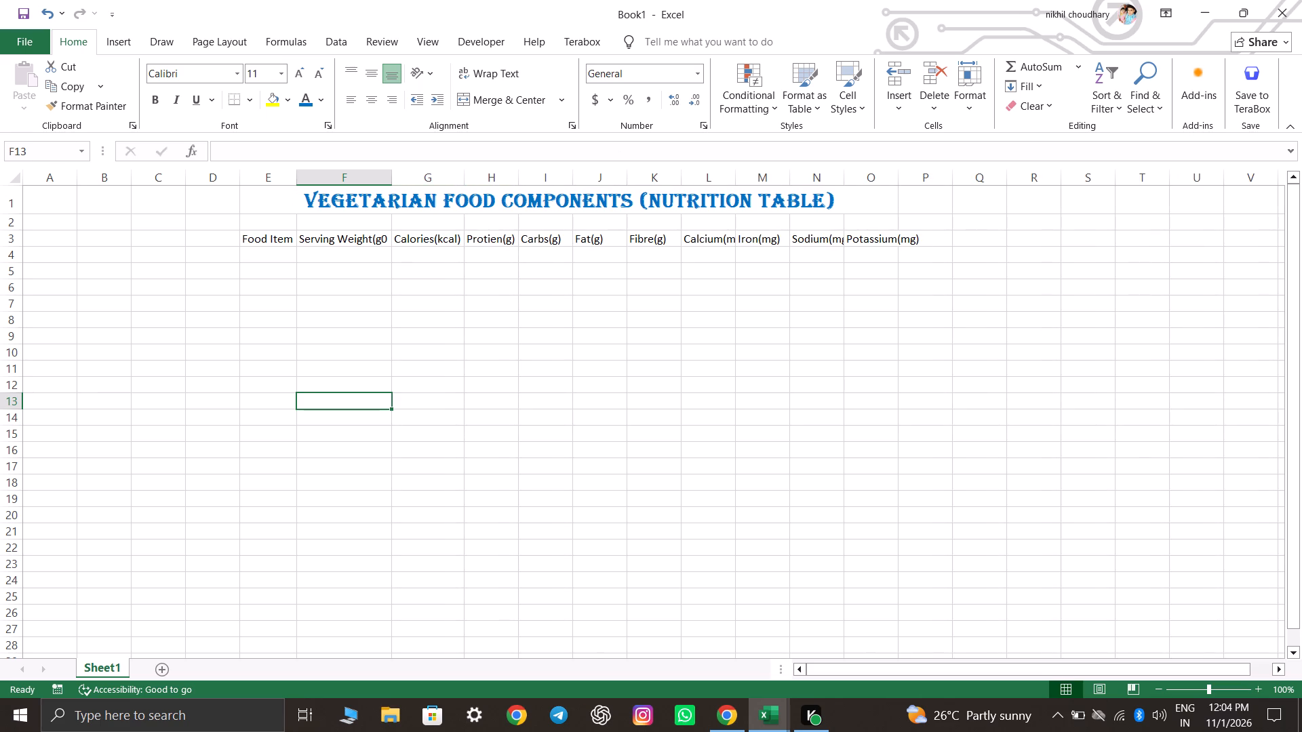
{"action": "double_click", "coordinate": [741, 176]}
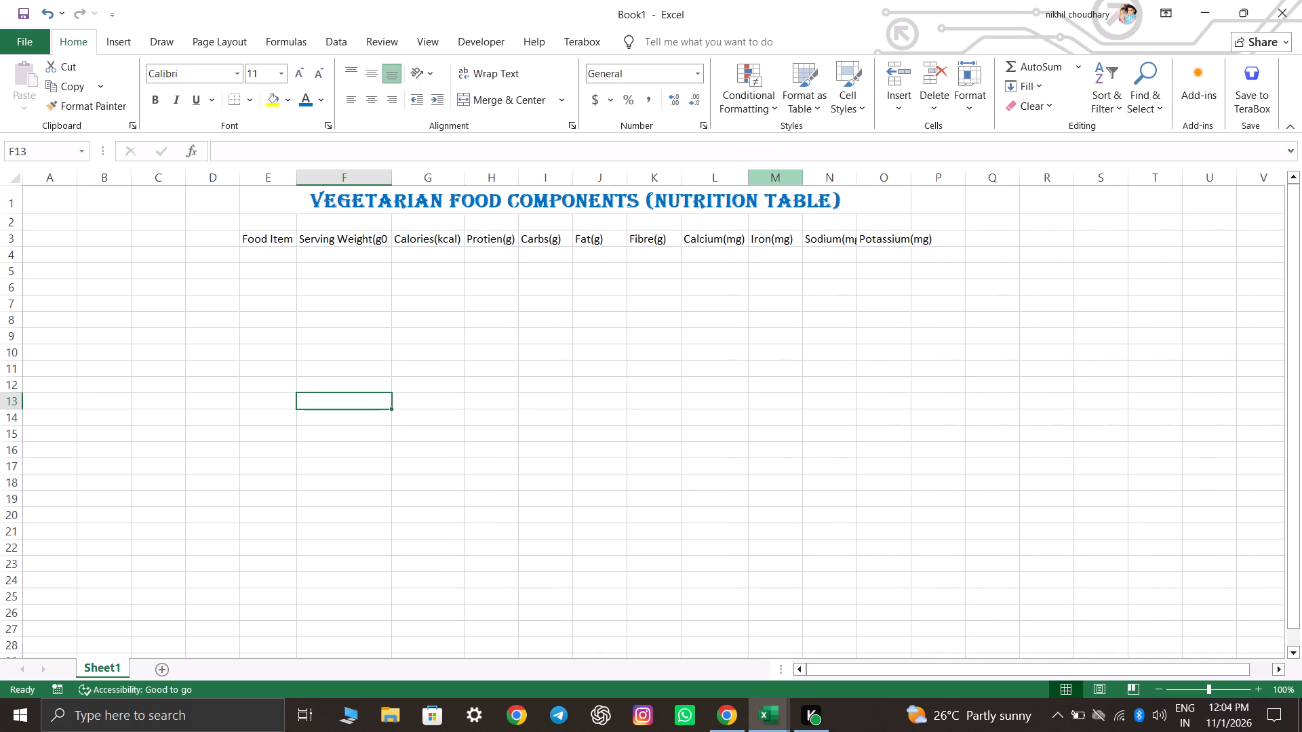
{"action": "double_click", "coordinate": [857, 172]}
{"action": "double_click", "coordinate": [922, 184]}
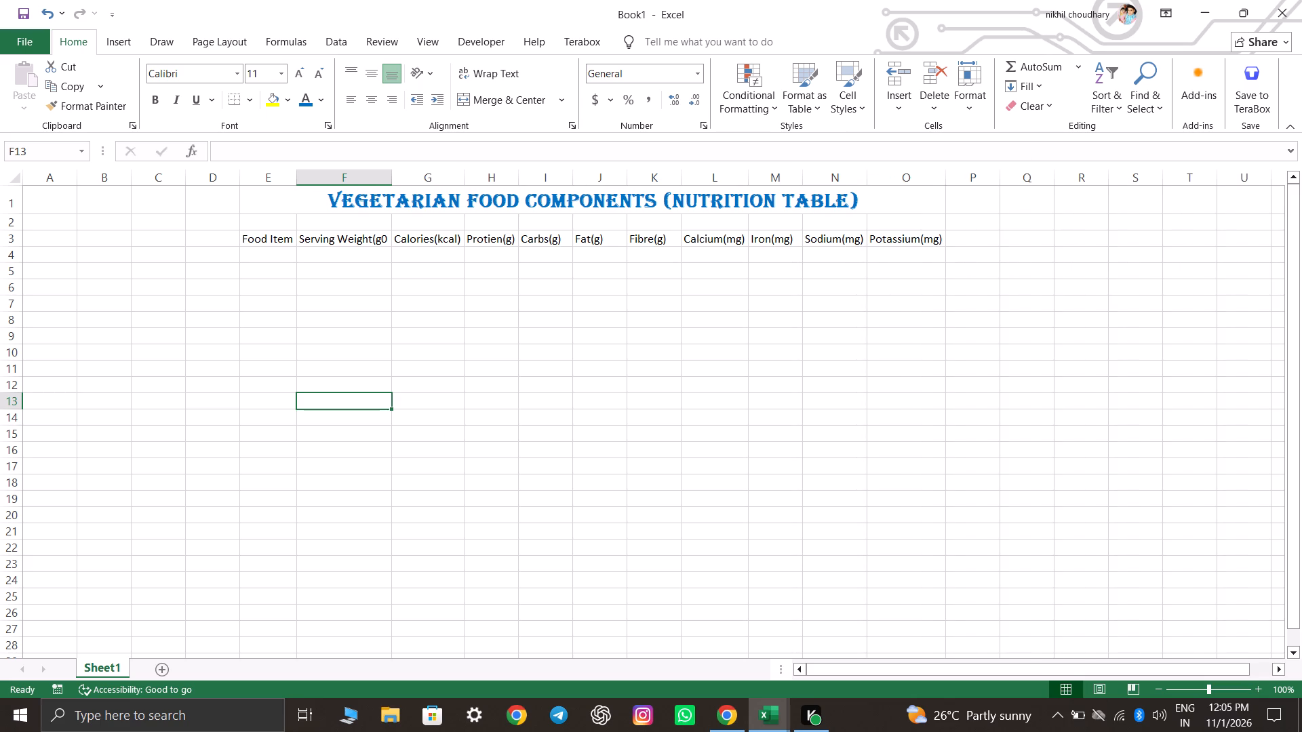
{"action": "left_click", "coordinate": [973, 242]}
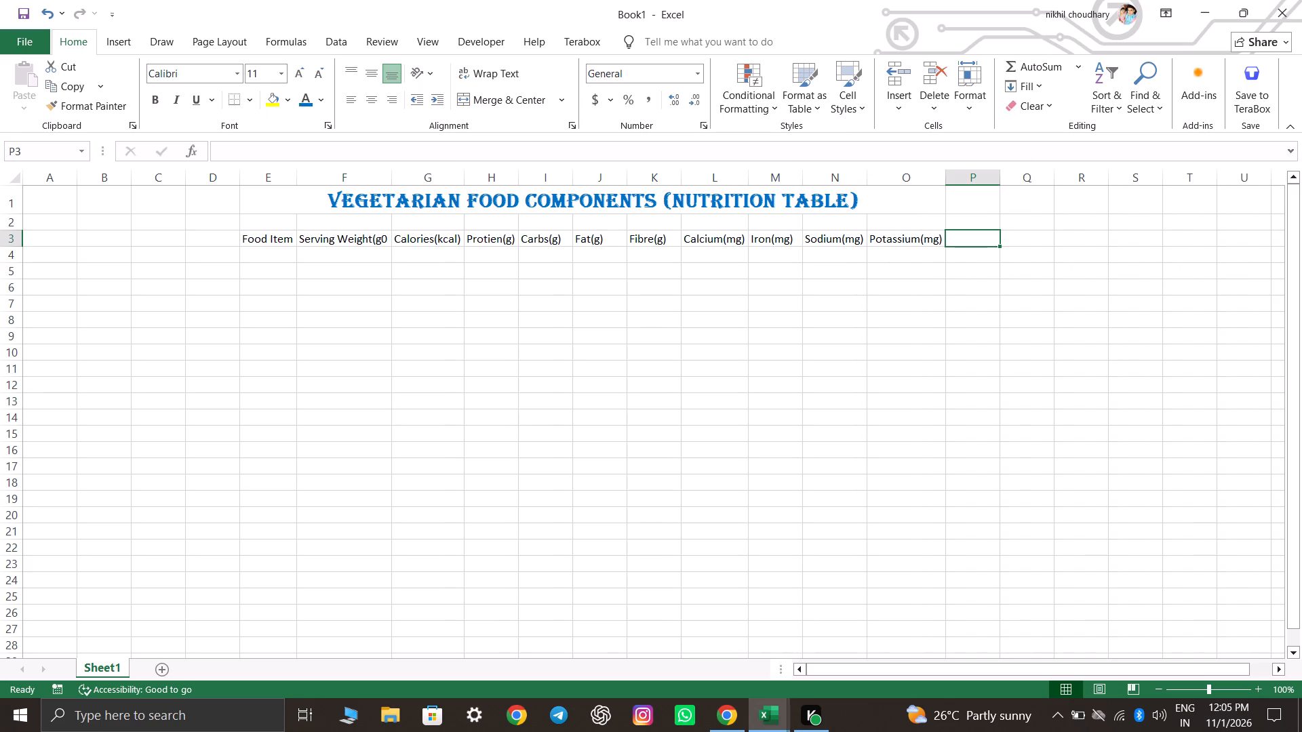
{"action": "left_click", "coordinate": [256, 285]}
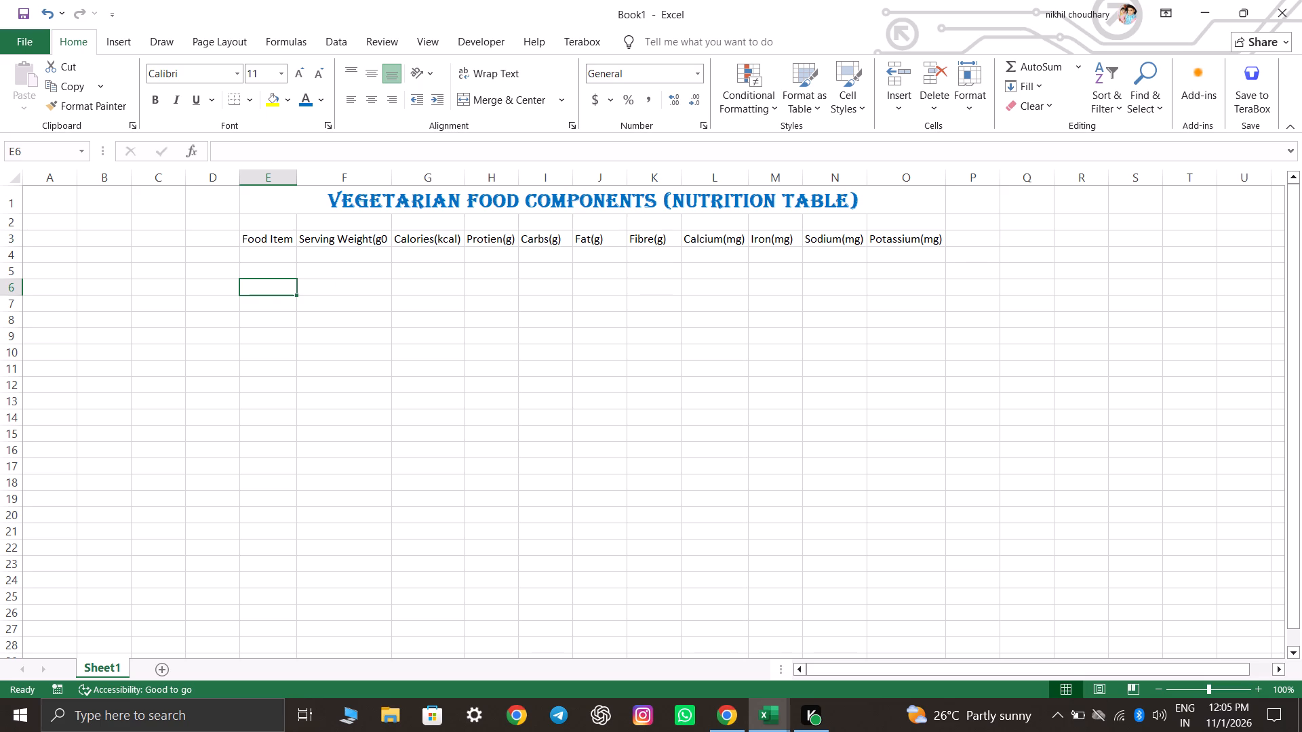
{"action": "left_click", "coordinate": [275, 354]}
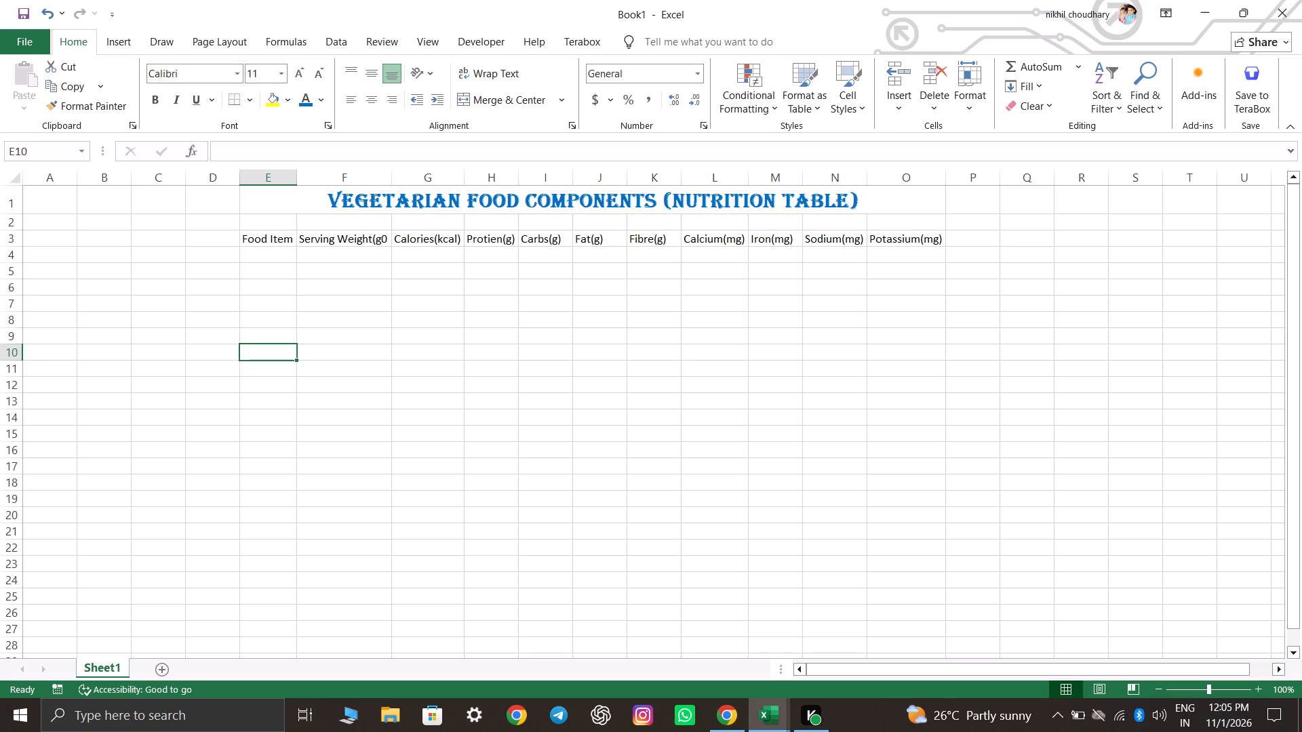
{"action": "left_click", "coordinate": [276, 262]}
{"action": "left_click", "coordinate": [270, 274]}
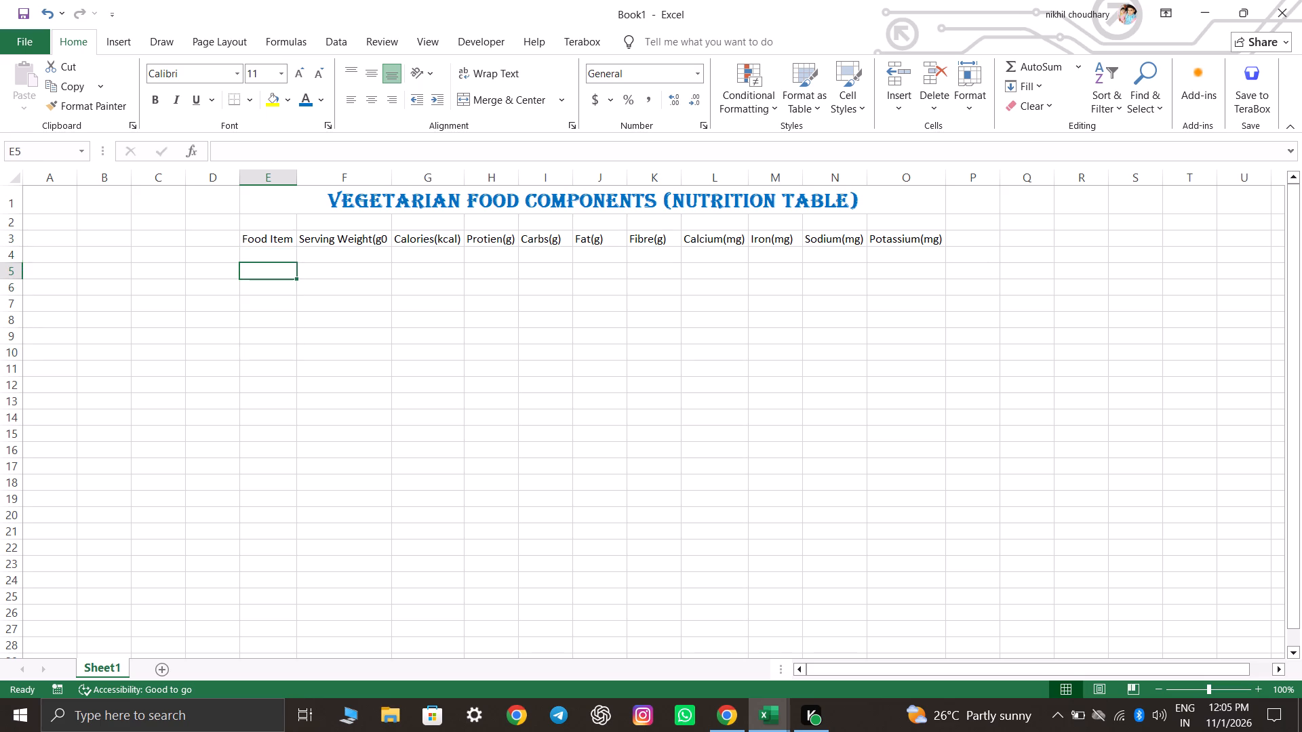
Enter the column header "S.No" in cell D3, before the Food Item header.
{"action": "left_click", "coordinate": [229, 241]}
{"action": "type", "text": "S."}
{"action": "type", "text": "No"}
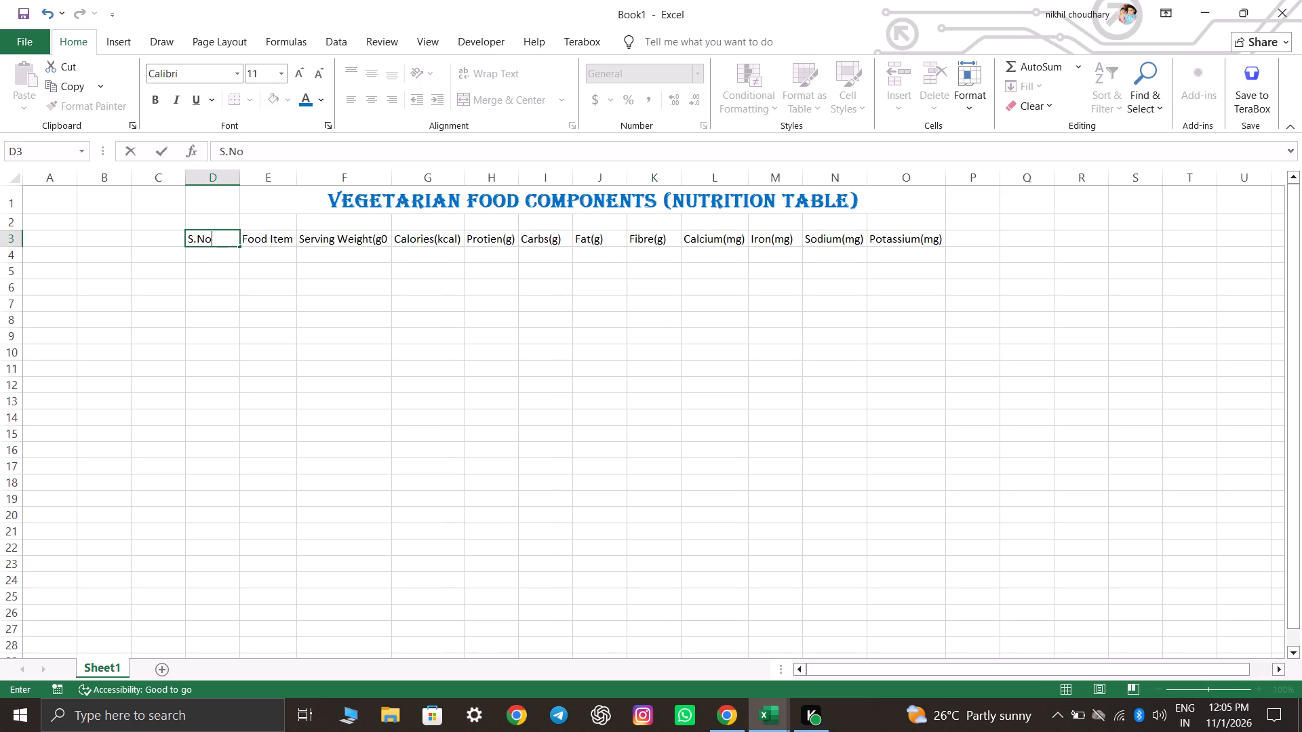
{"action": "key", "text": "Tab"}
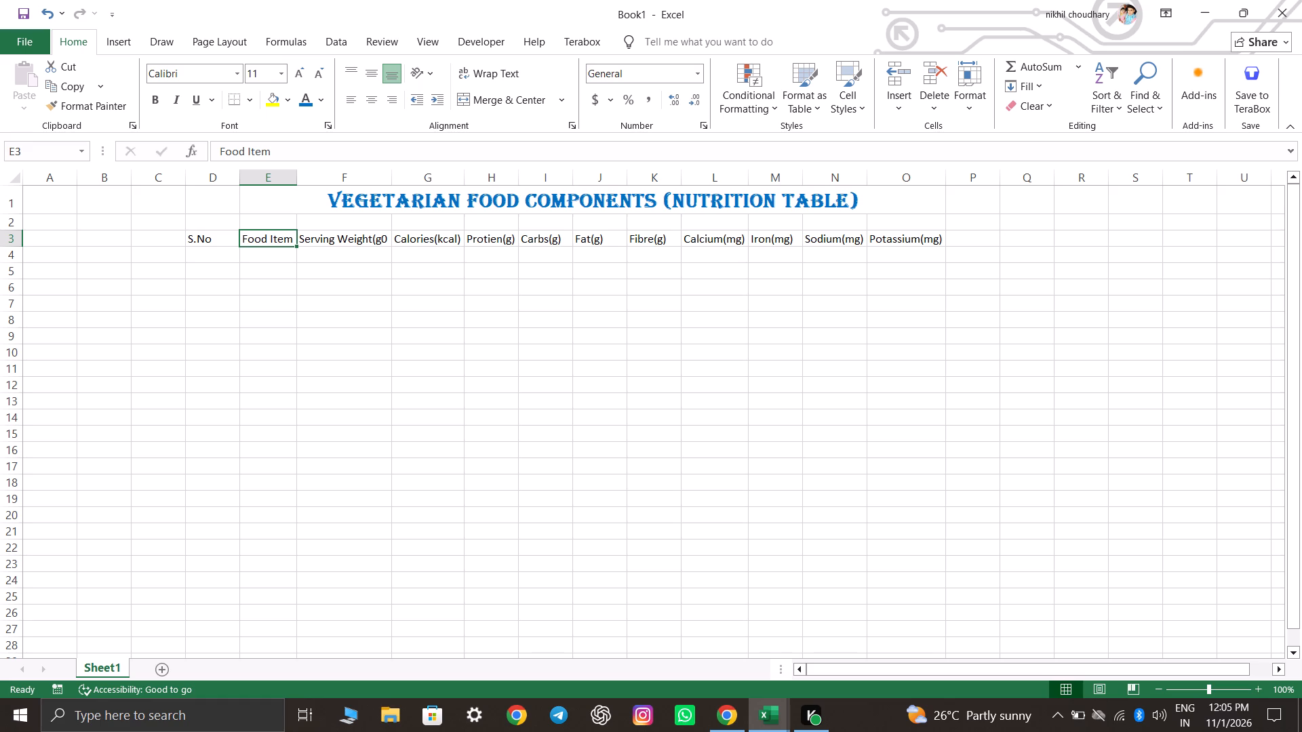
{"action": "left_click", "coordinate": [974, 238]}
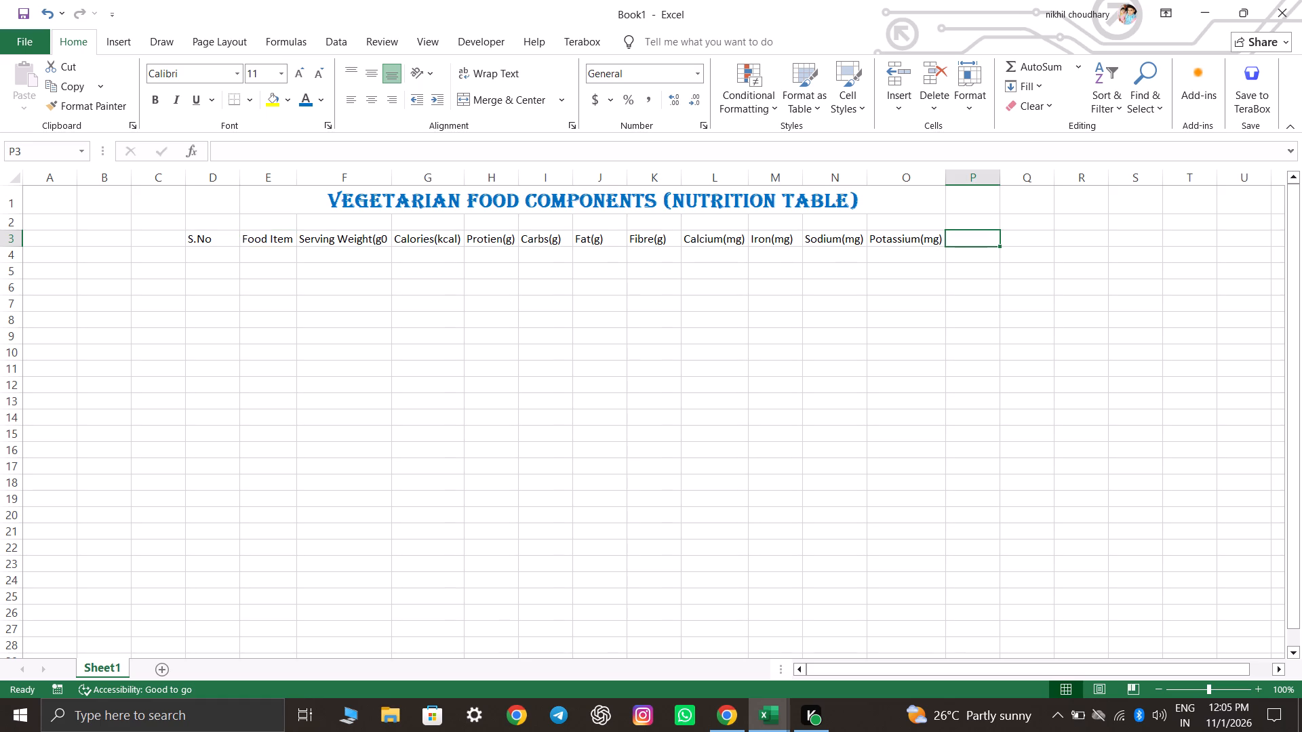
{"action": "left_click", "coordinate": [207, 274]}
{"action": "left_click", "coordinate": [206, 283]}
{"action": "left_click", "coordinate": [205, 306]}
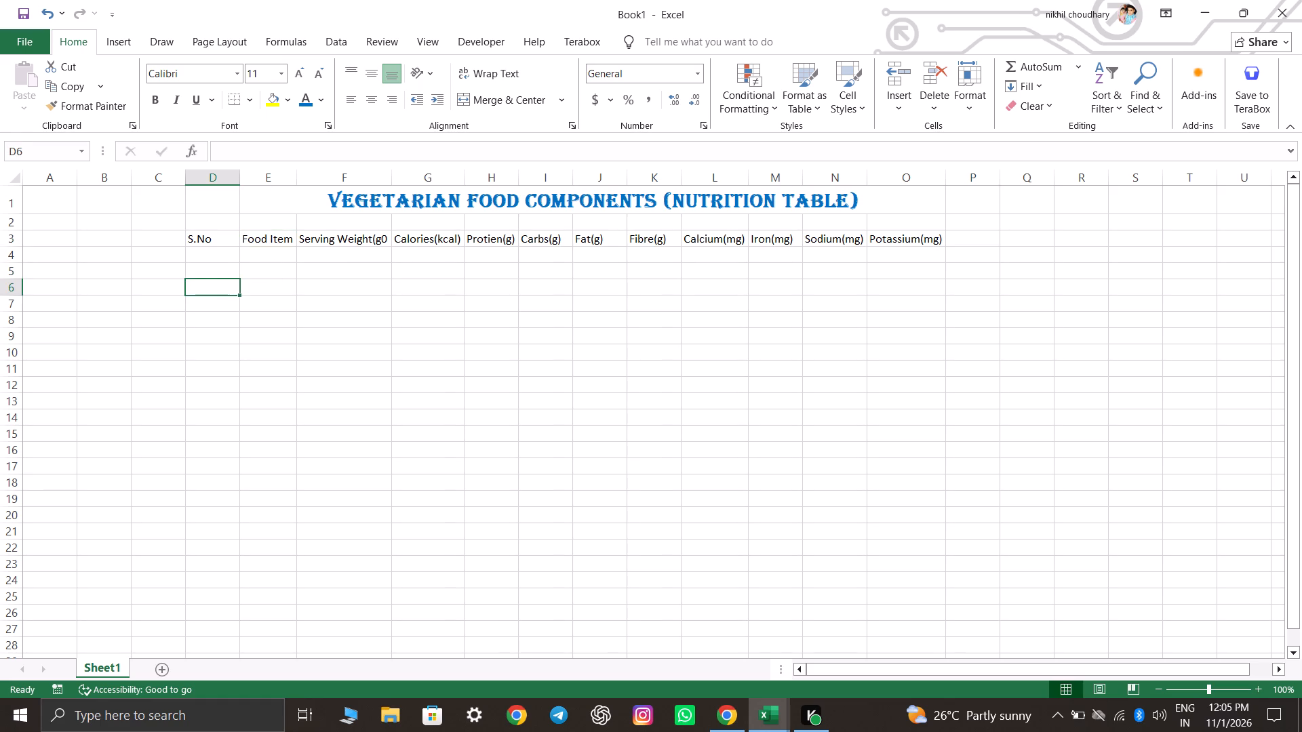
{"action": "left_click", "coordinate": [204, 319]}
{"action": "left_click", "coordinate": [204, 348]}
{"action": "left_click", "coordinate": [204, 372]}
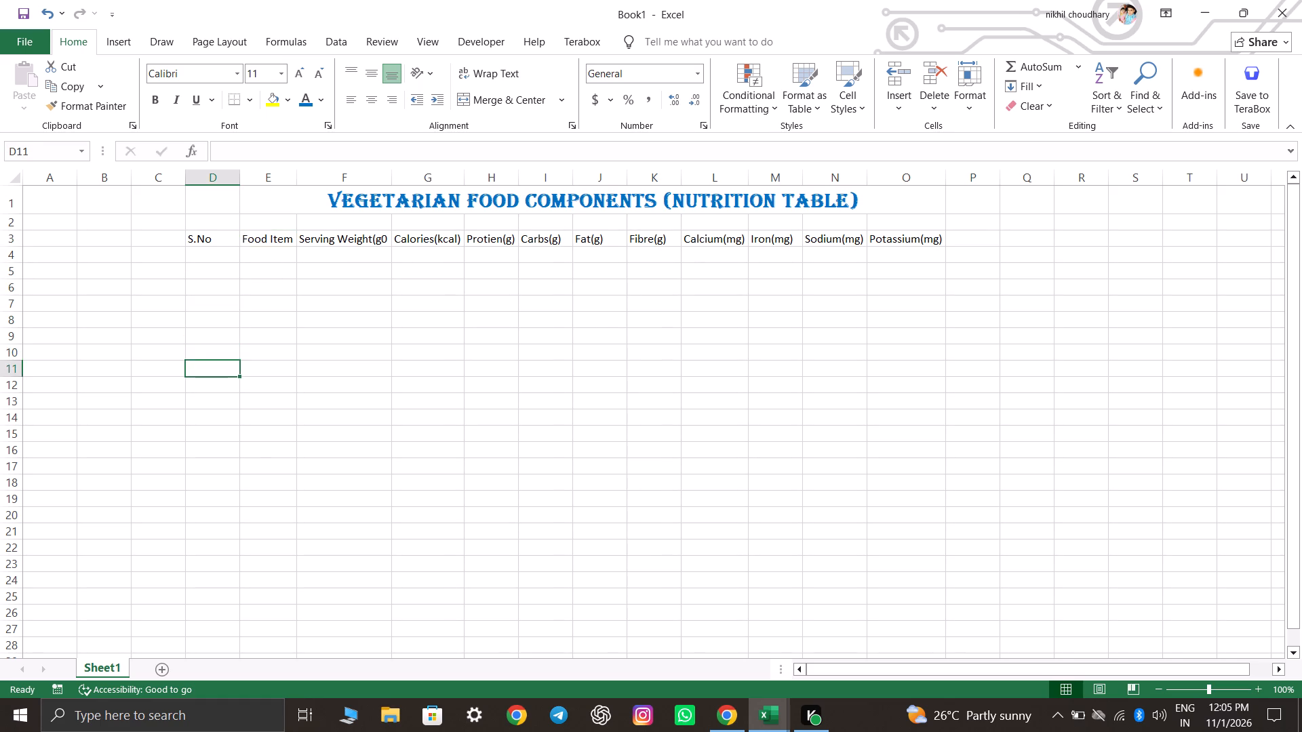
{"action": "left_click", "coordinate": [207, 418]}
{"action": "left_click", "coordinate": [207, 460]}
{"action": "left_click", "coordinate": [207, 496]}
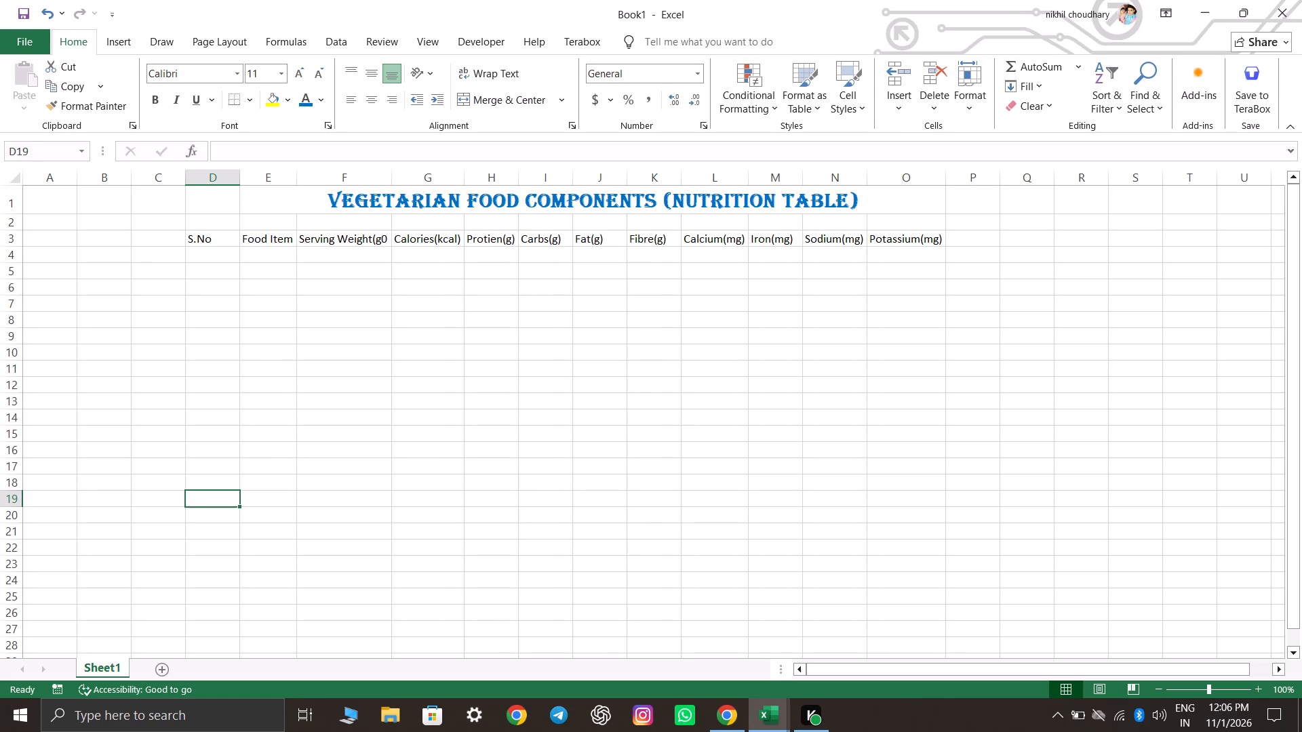
Number the S.No column from 1 in cell D4 and fill the series down to 25 in cell D28.
{"action": "left_click", "coordinate": [202, 260]}
{"action": "key", "text": "1"}
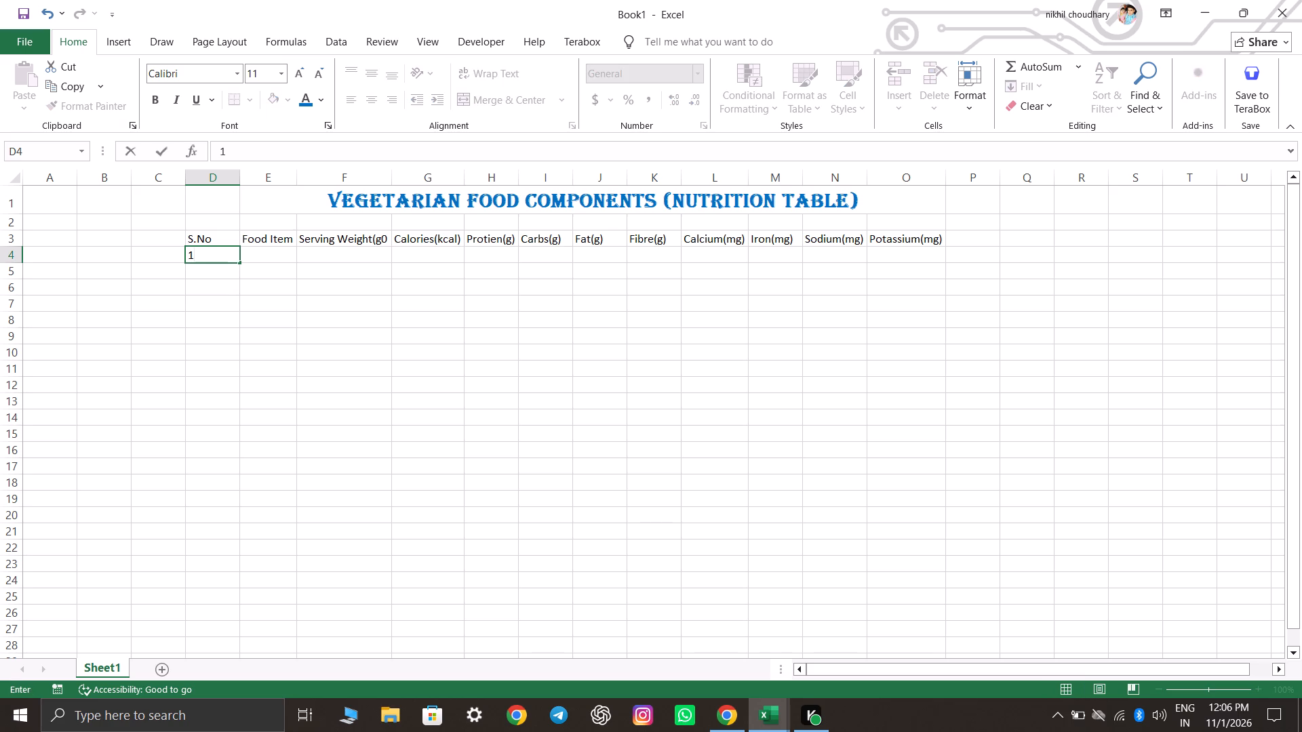
{"action": "key", "text": "Return"}
{"action": "left_click", "coordinate": [194, 251]}
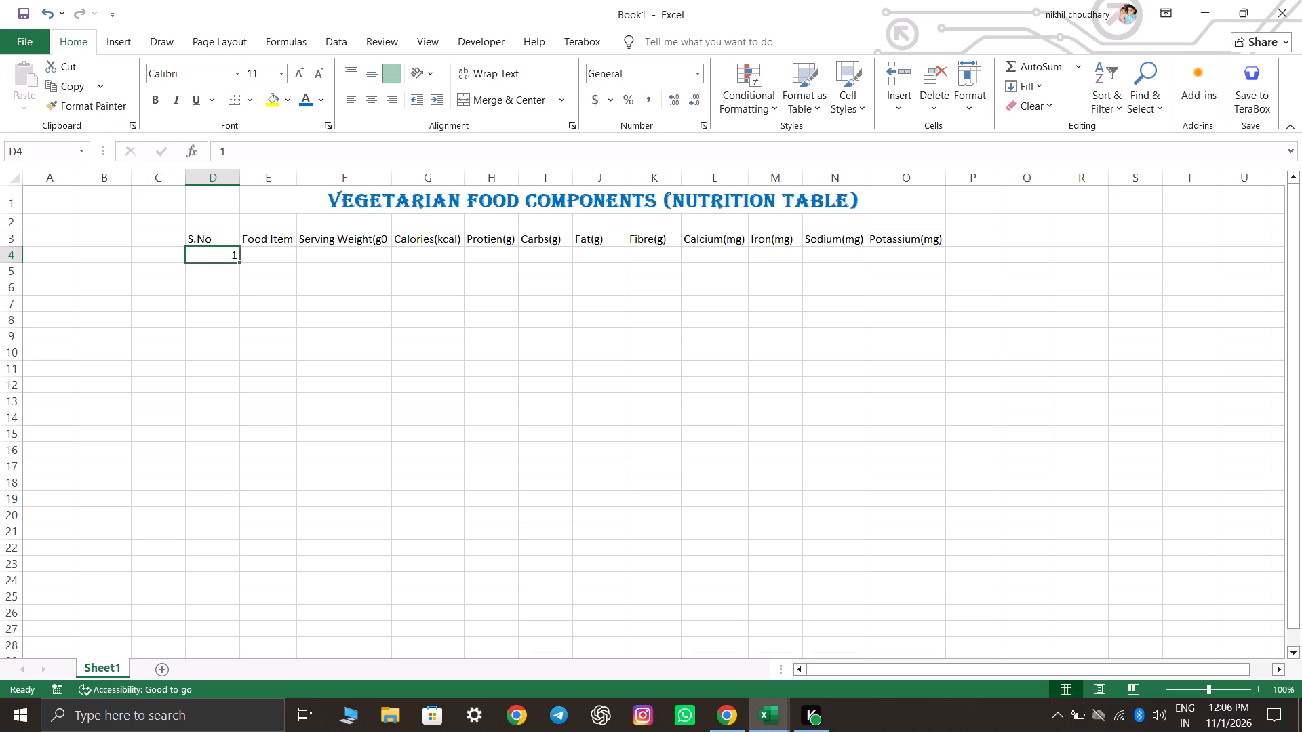
{"action": "left_click_drag", "start_coordinate": [239, 262], "coordinate": [226, 561]}
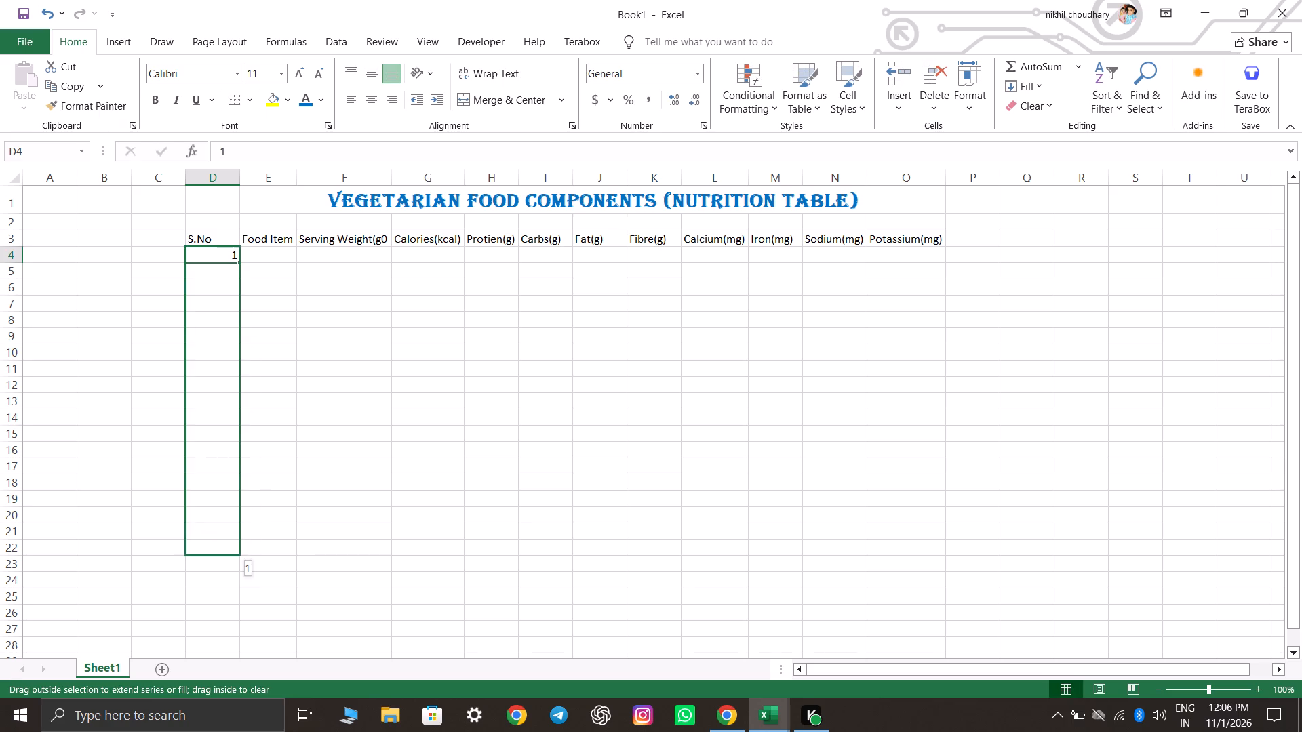
{"action": "left_click_drag", "start_coordinate": [226, 561], "coordinate": [228, 267]}
{"action": "left_click", "coordinate": [233, 255]}
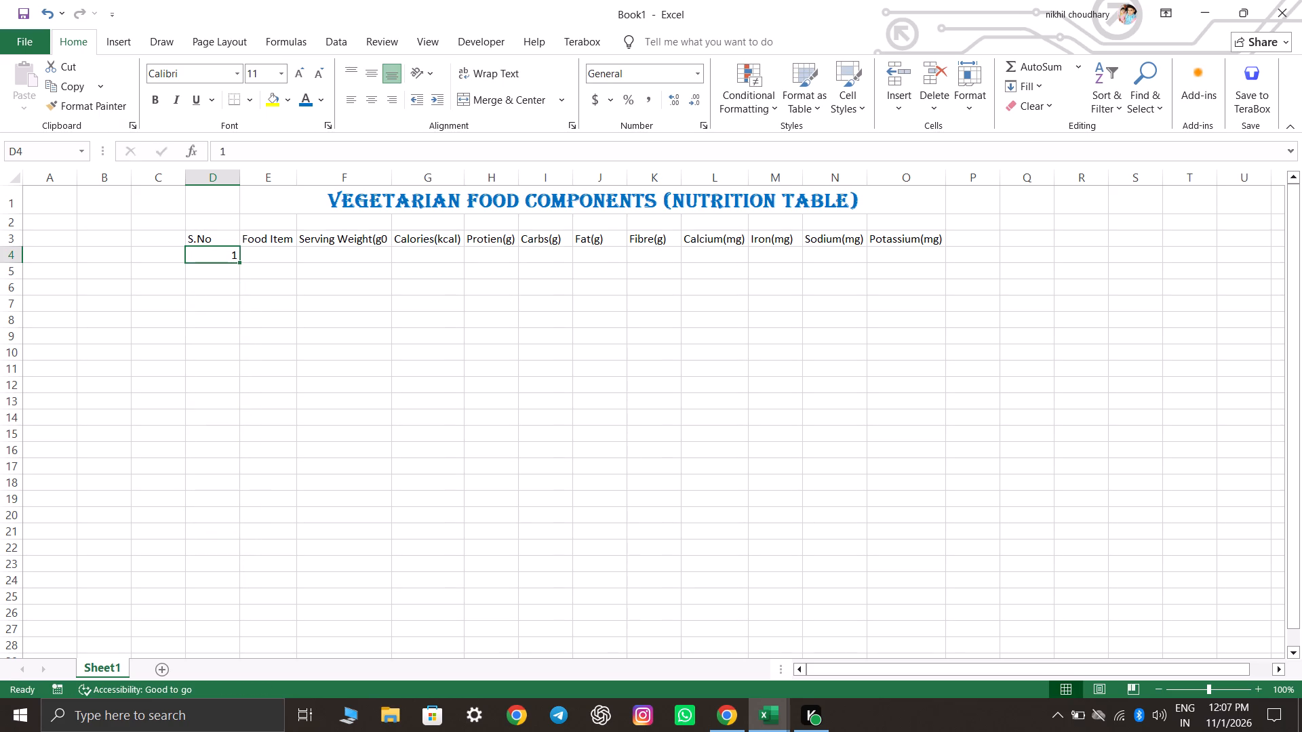
{"action": "left_click", "coordinate": [229, 258]}
{"action": "left_click_drag", "start_coordinate": [239, 264], "coordinate": [240, 270], "text": "ctrl"}
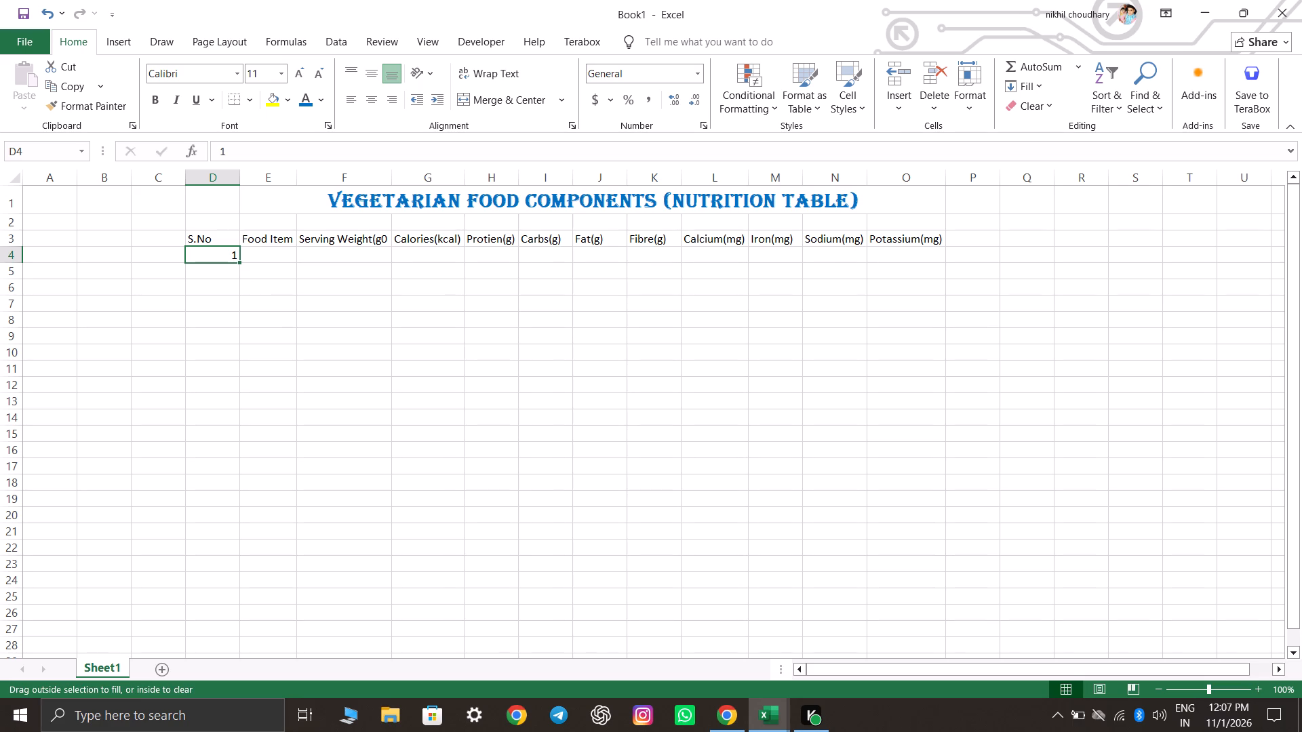
{"action": "left_click_drag", "start_coordinate": [240, 270], "coordinate": [228, 630], "text": "ctrl"}
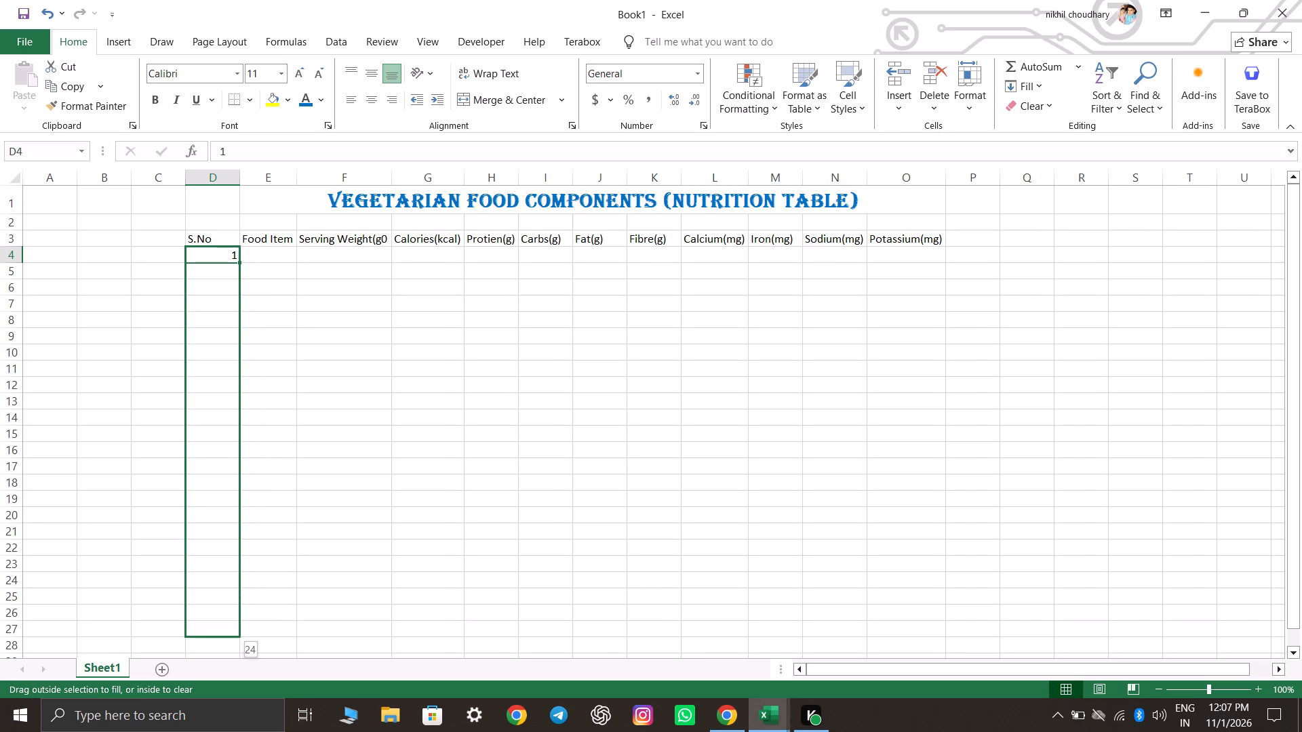
{"action": "left_click_drag", "start_coordinate": [228, 630], "coordinate": [229, 647], "text": "ctrl"}
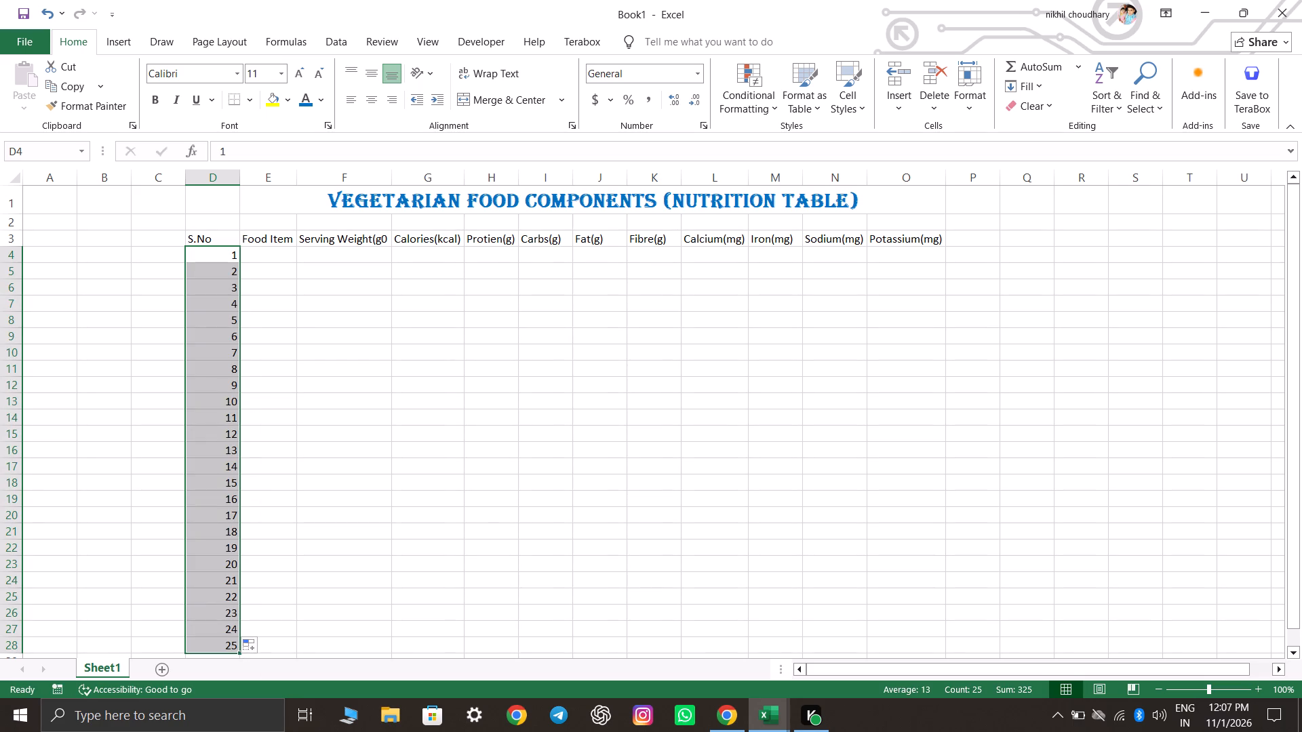
Enter the first food item "Soya Chunks" in row 4 with serving weight 100 and calories 345.
{"action": "left_click", "coordinate": [284, 261]}
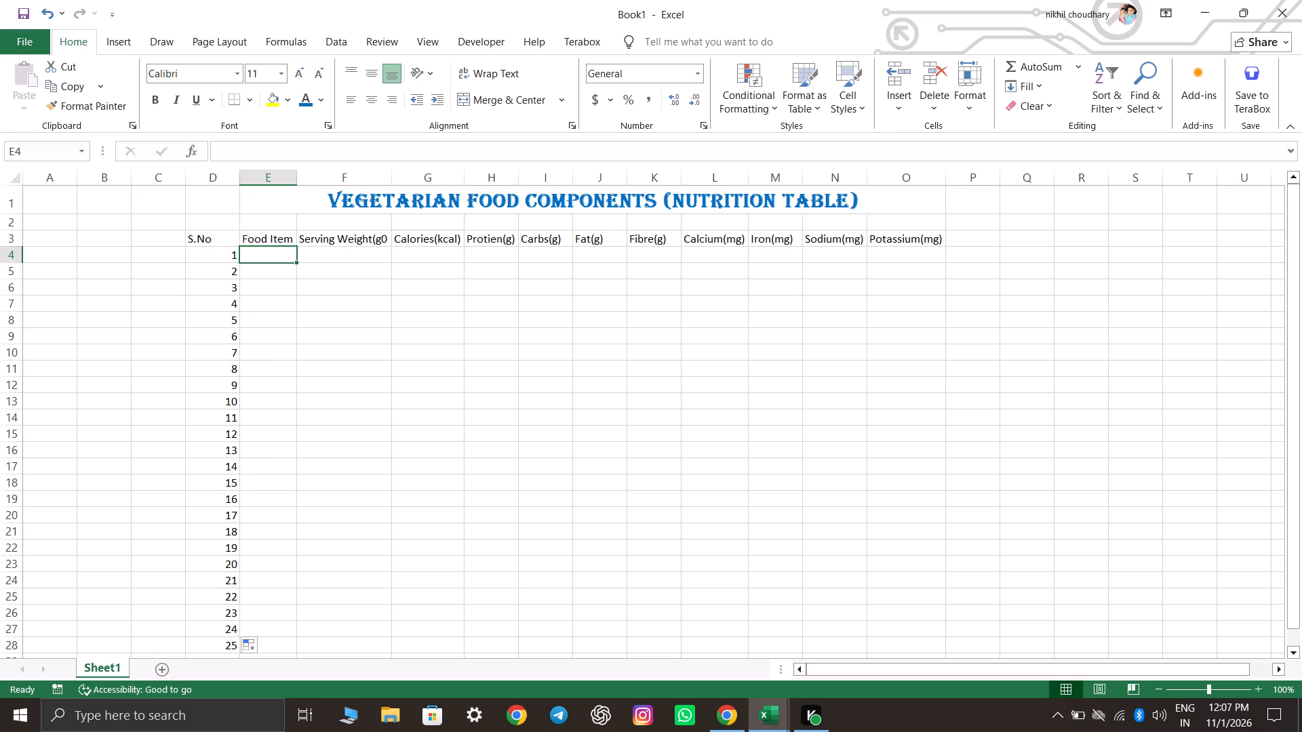
{"action": "type", "text": "Soya Chunks"}
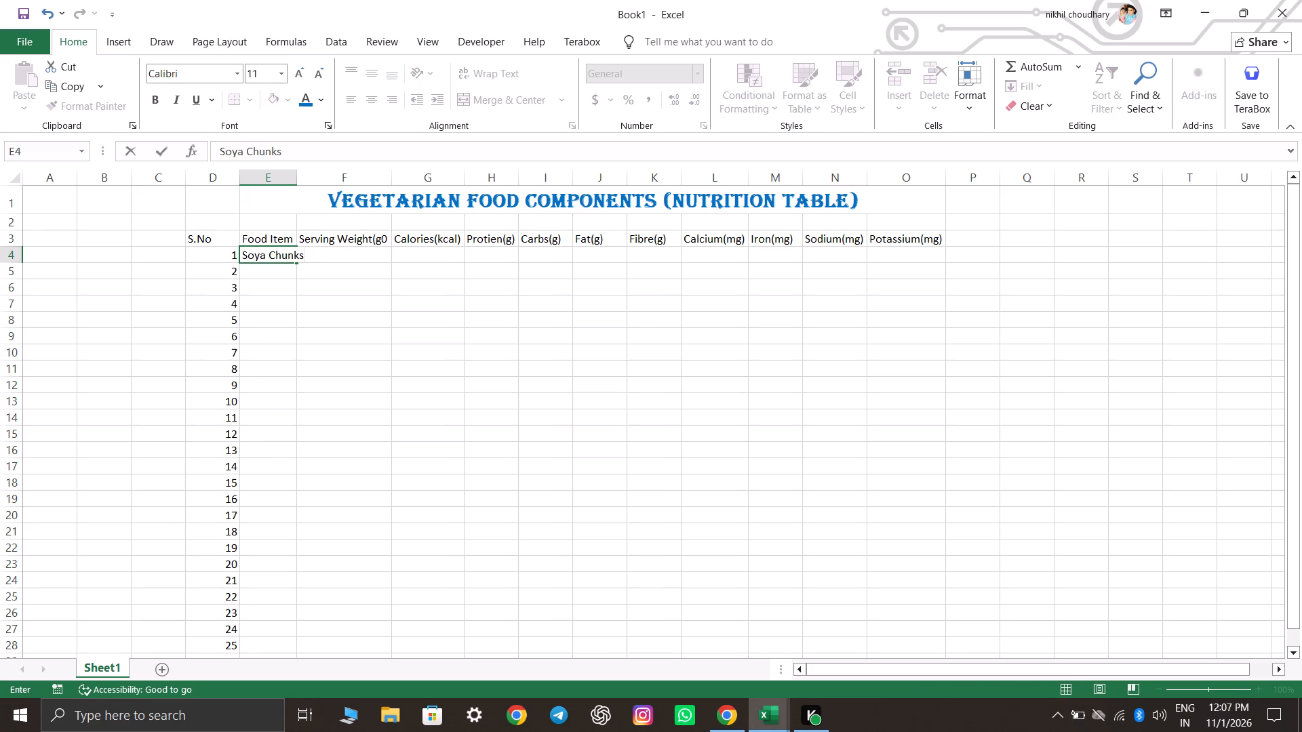
{"action": "key", "text": "Tab"}
{"action": "type", "text": "100"}
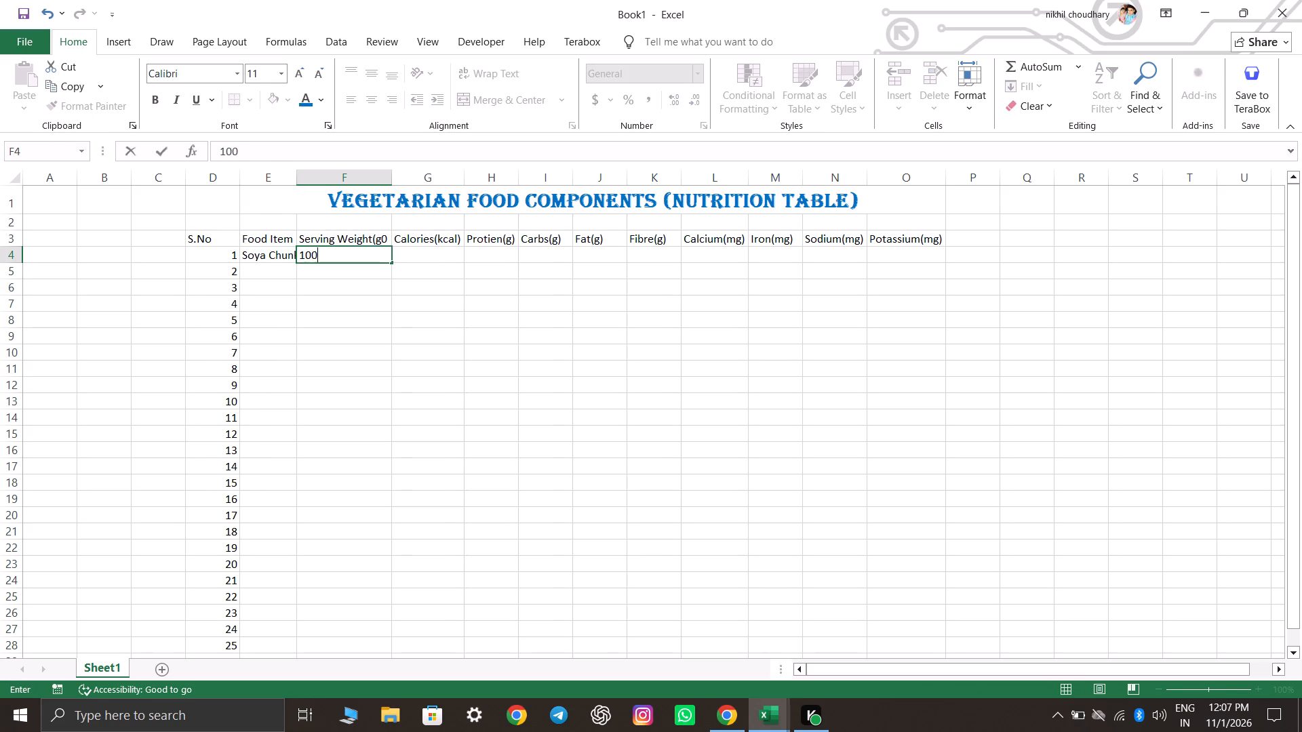
{"action": "key", "text": "Tab"}
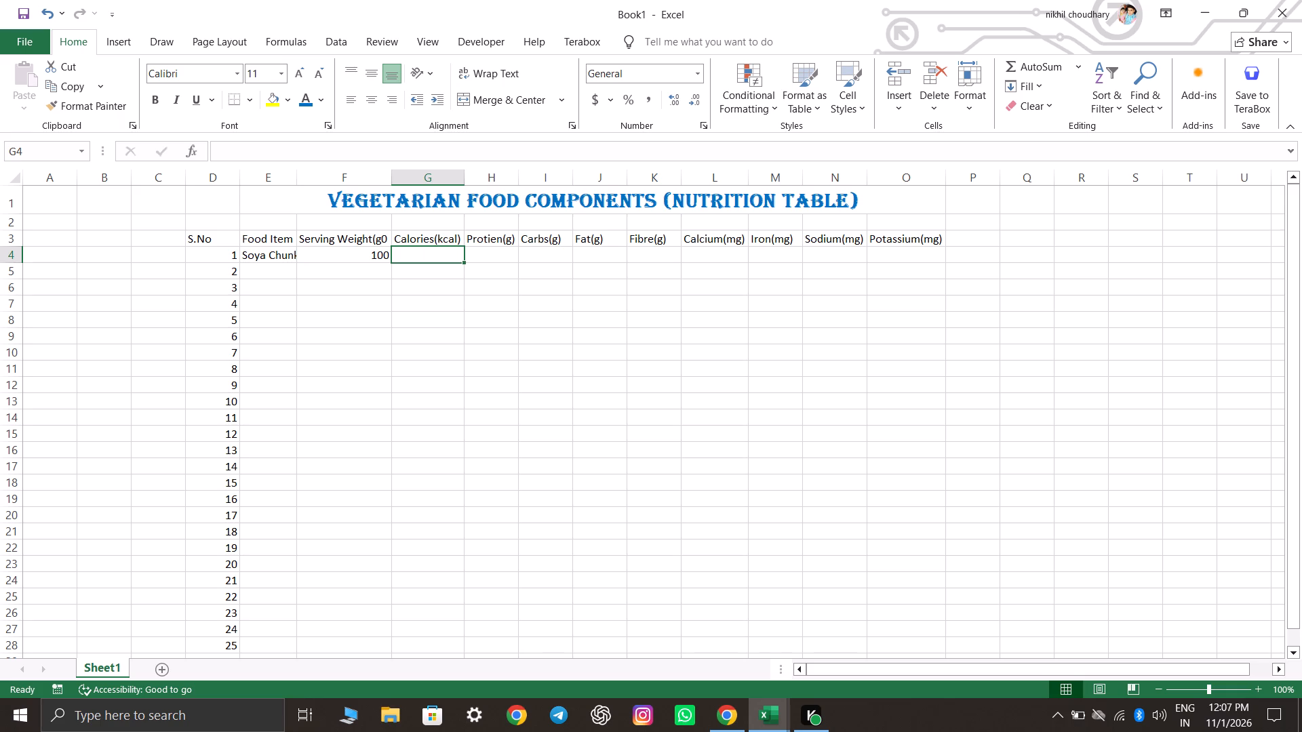
{"action": "type", "text": "345"}
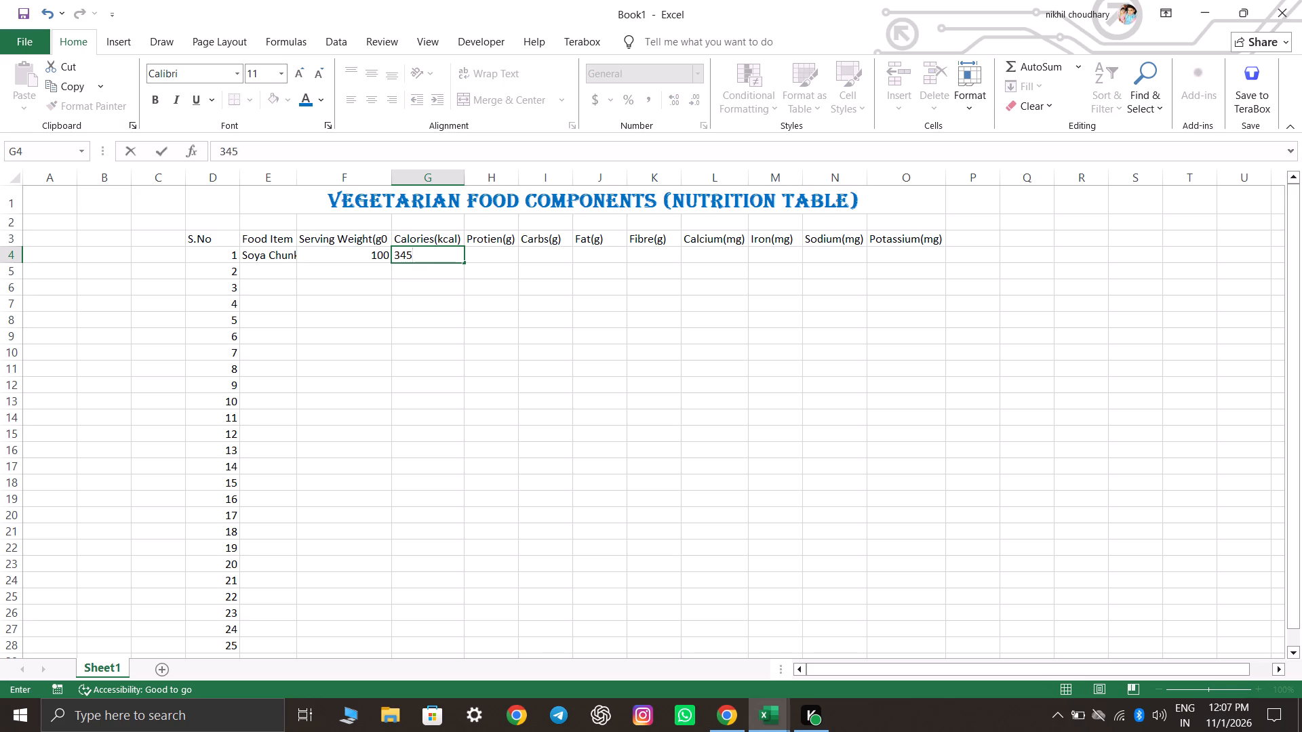
{"action": "key", "text": "Tab"}
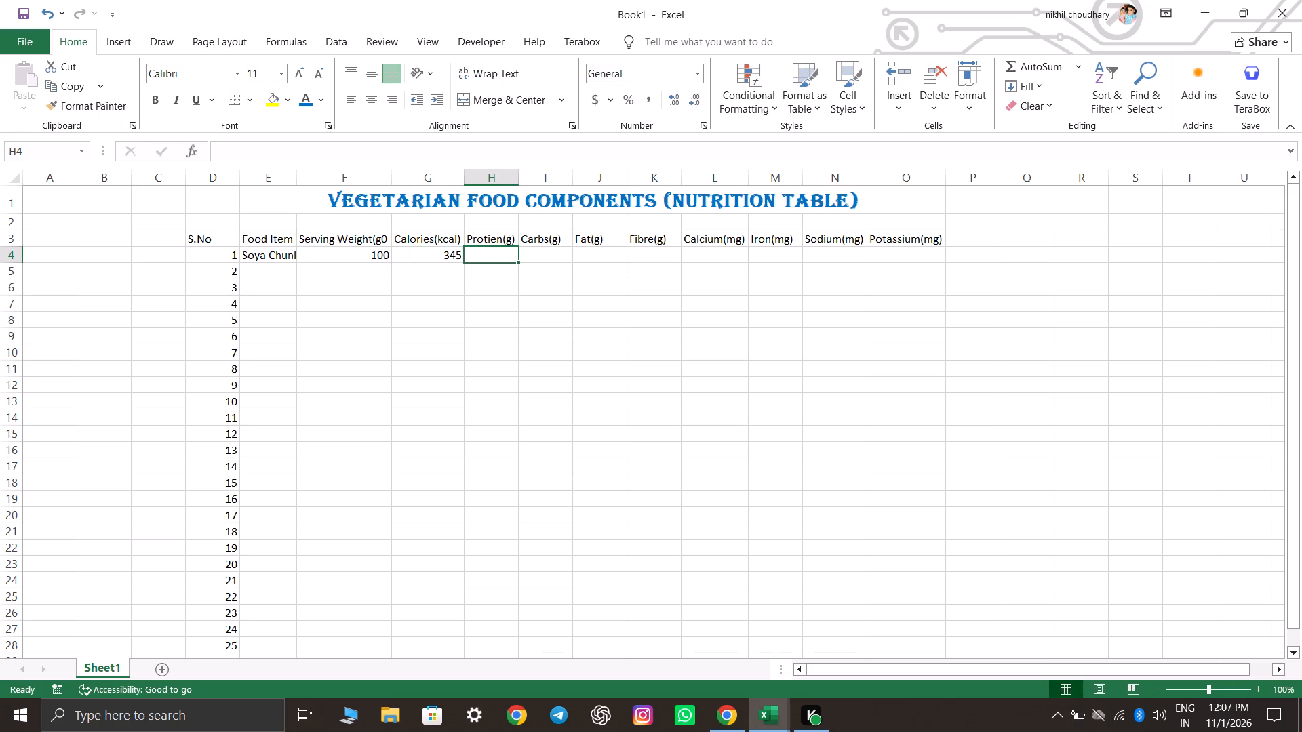
Enter the Soya Chunks values in row 4: protein 52, carbs 33, fat 0.5 and fibre 13.
{"action": "type", "text": "52"}
{"action": "key", "text": "Tab"}
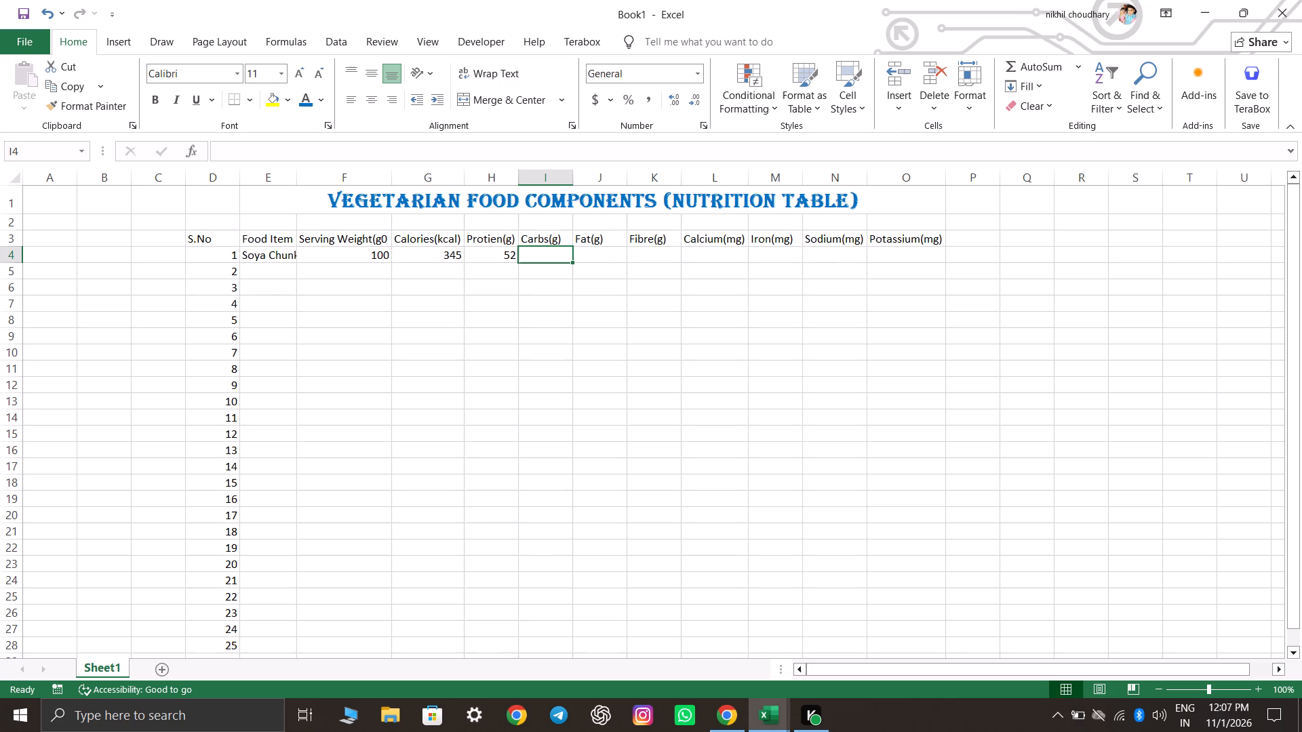
{"action": "type", "text": "33"}
{"action": "key", "text": "Tab"}
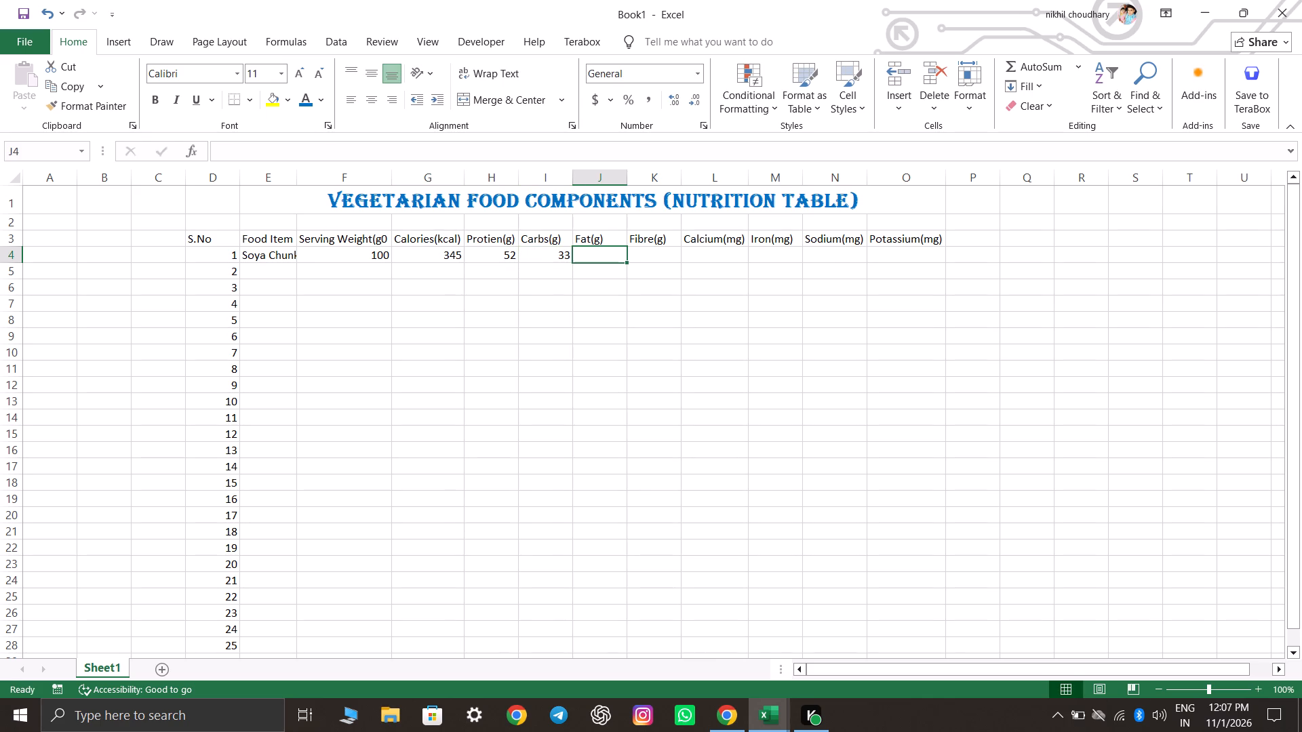
{"action": "type", "text": "0.5"}
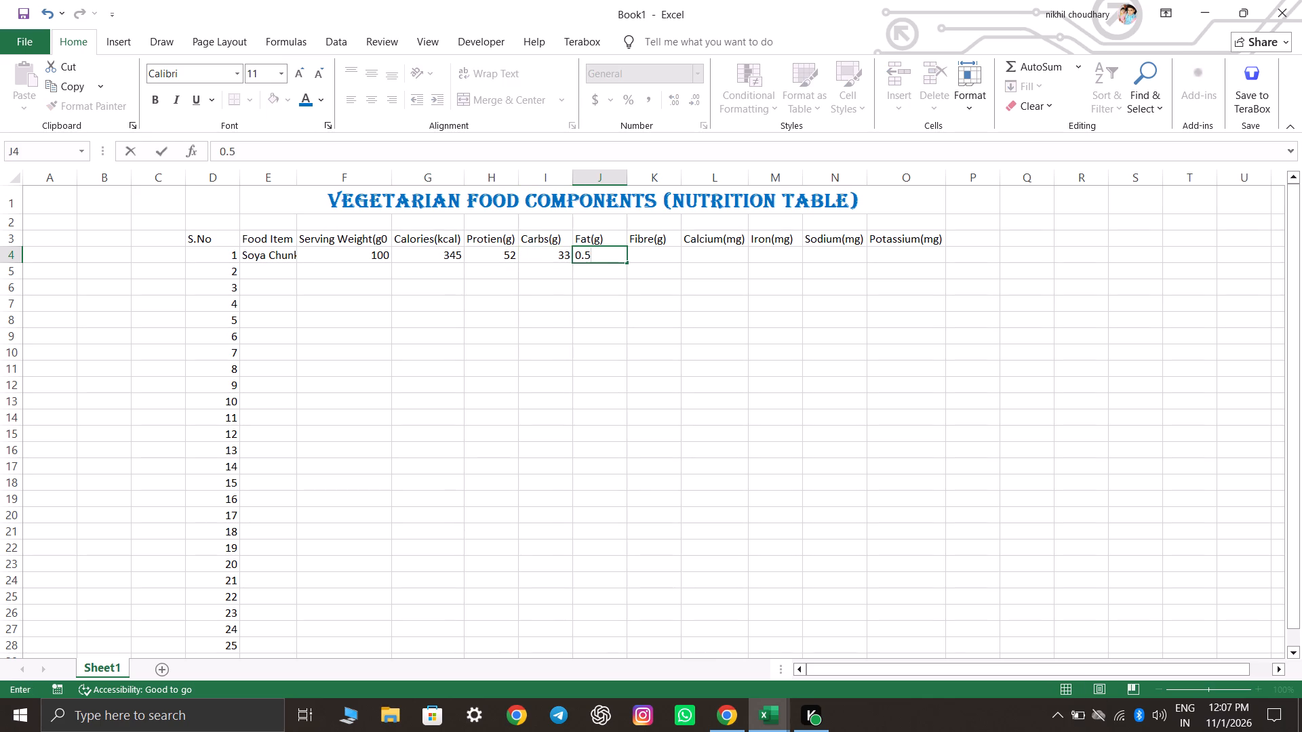
{"action": "key", "text": "Right"}
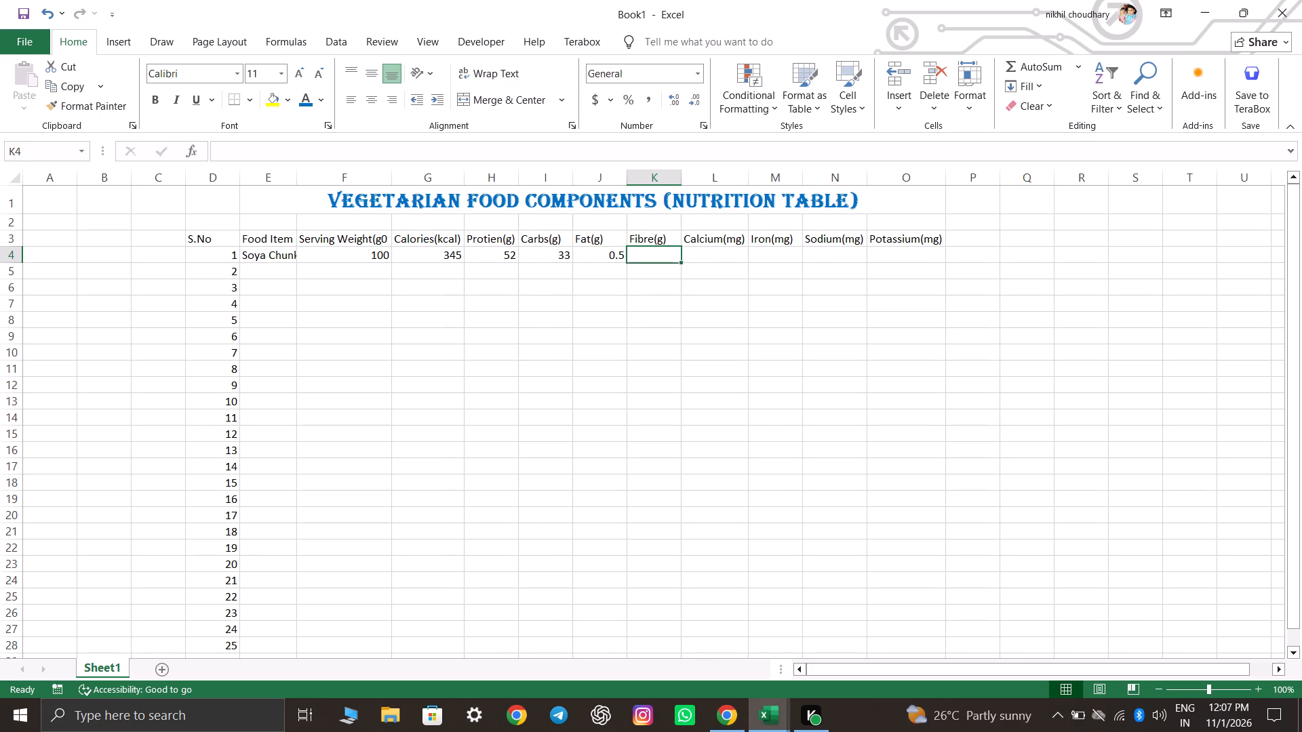
{"action": "type", "text": "13"}
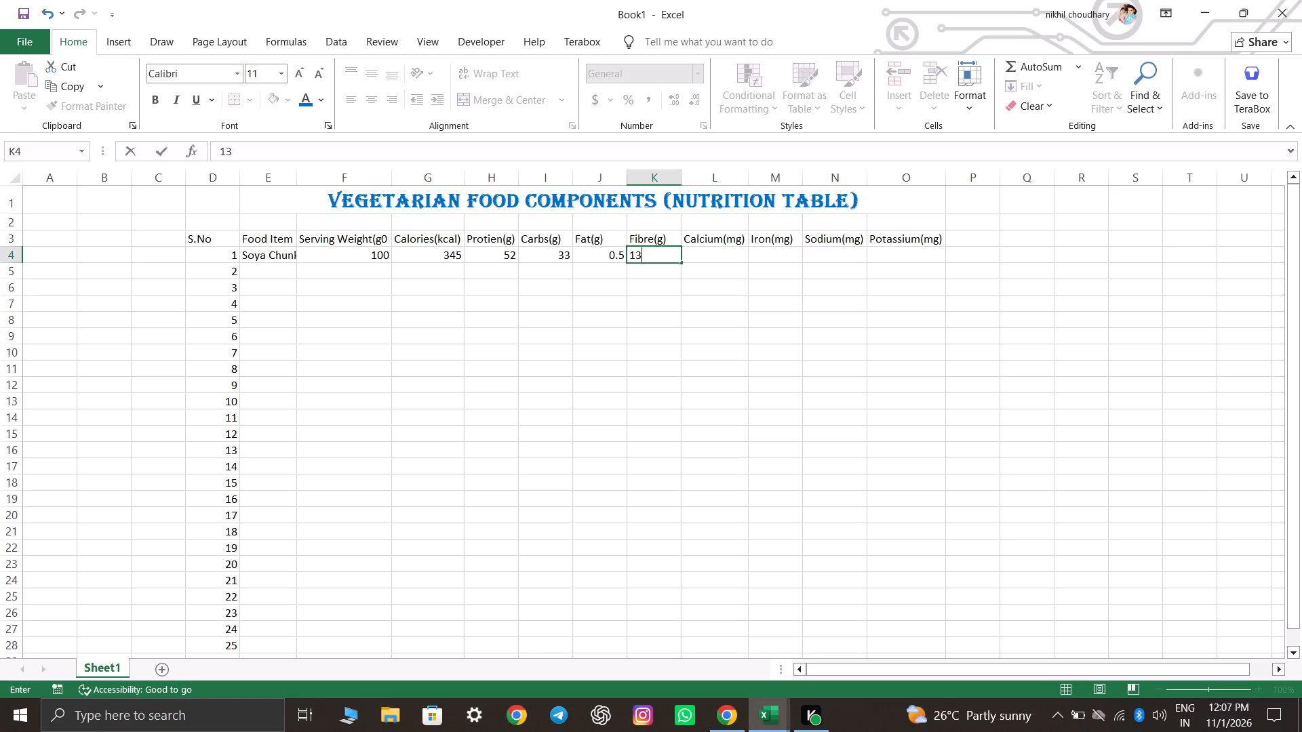
{"action": "key", "text": "Right"}
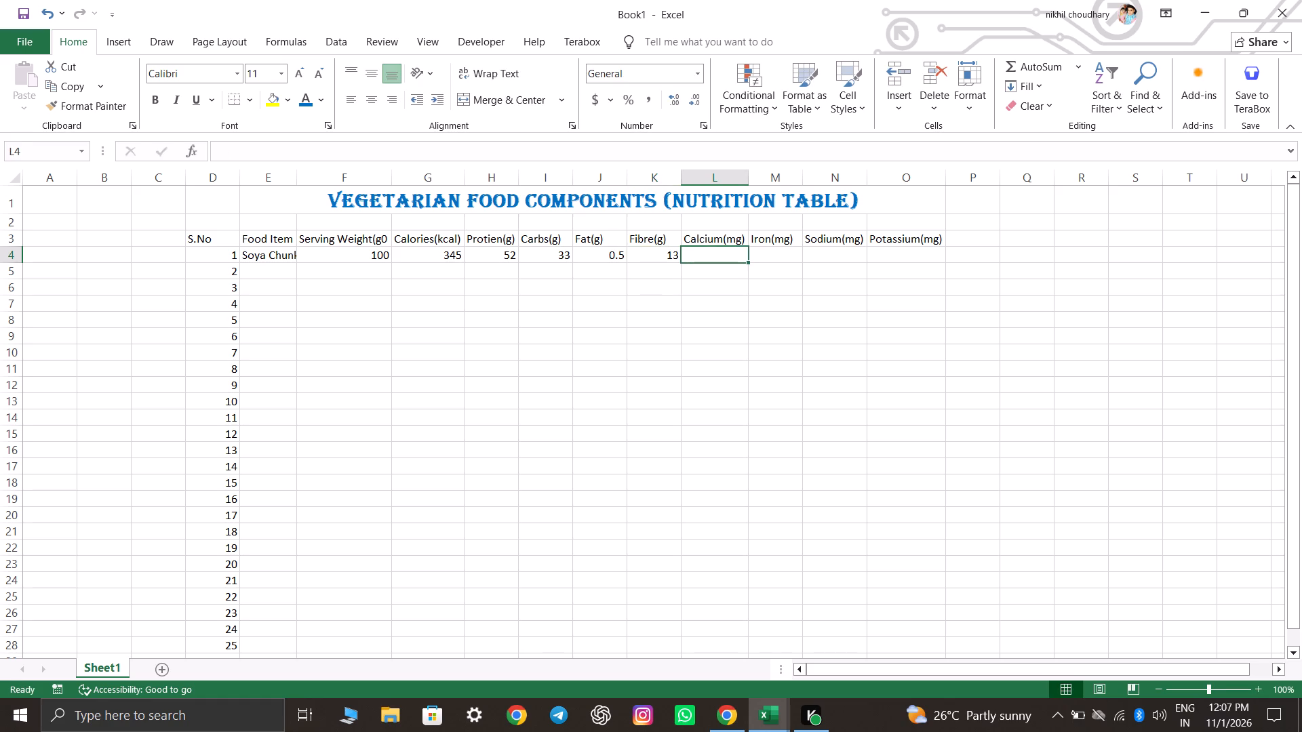
Complete the Soya Chunks row with calcium 350, iron 20, sodium 15 and potassium 1800.
{"action": "type", "text": "350"}
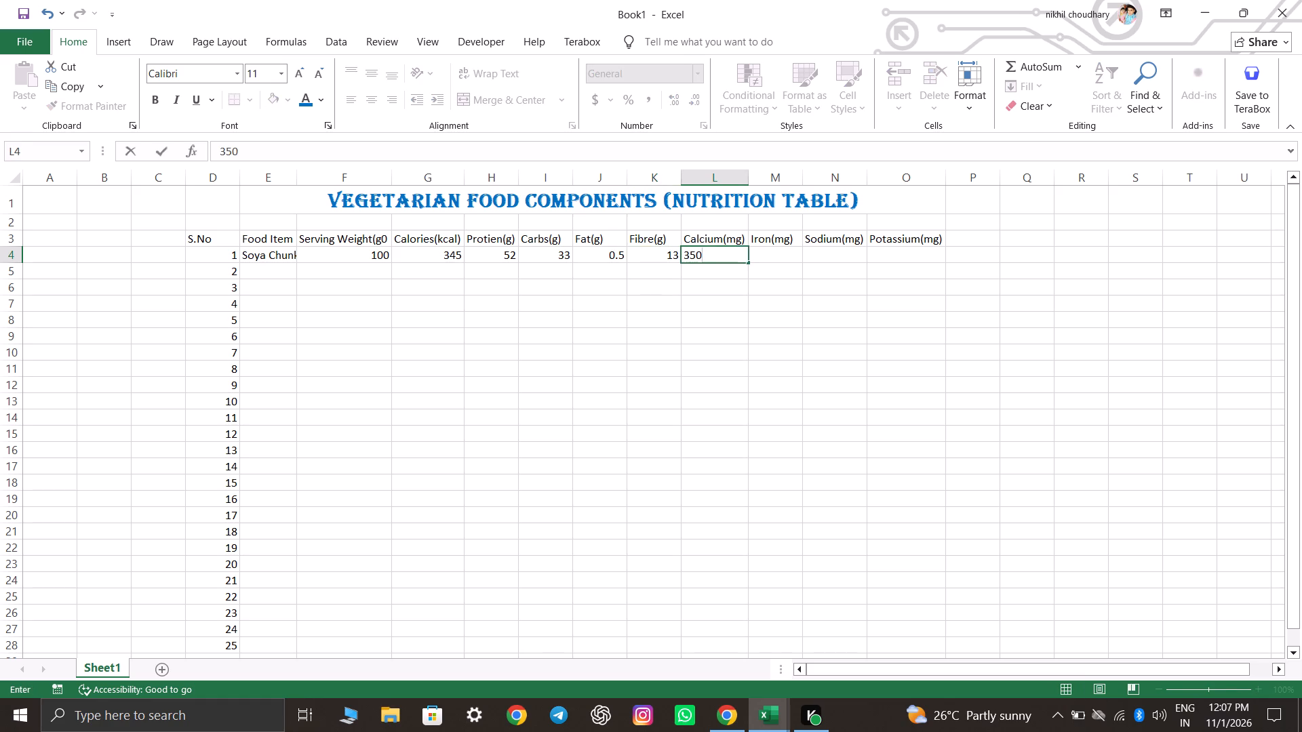
{"action": "key", "text": "Right"}
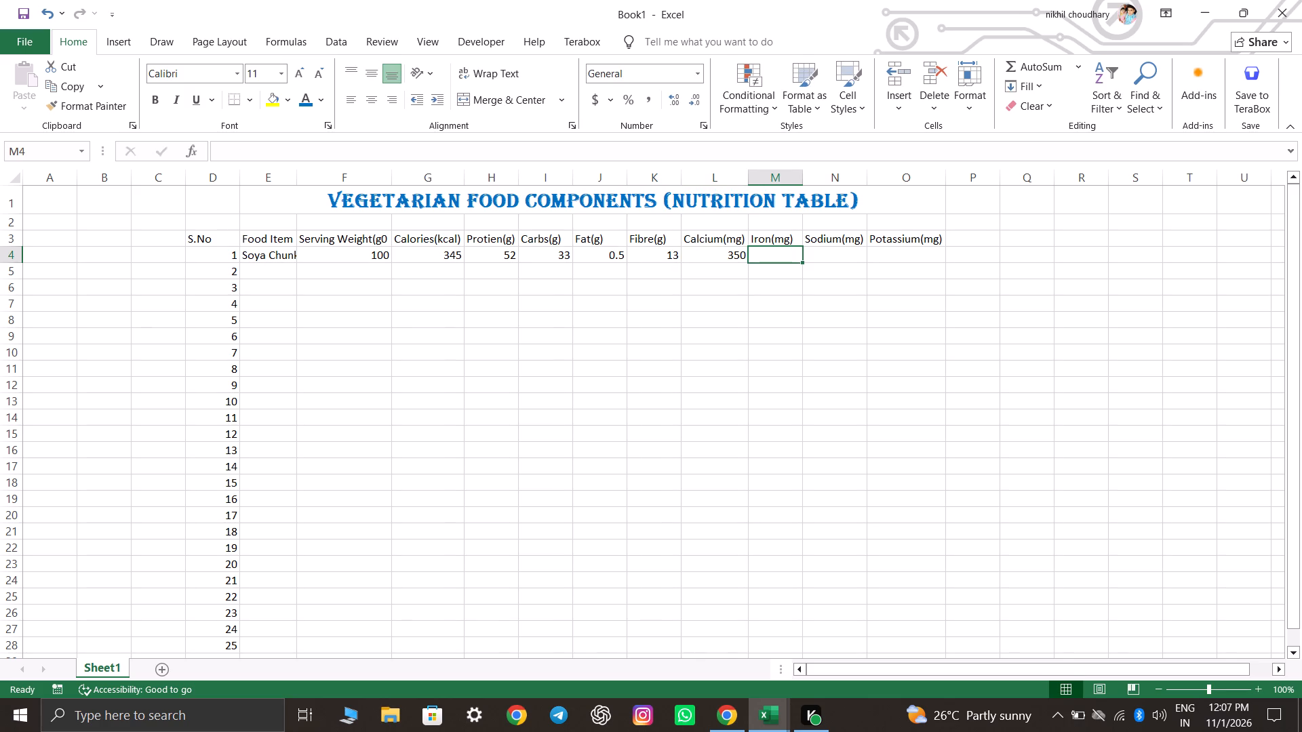
{"action": "type", "text": "20"}
{"action": "key", "text": "Right"}
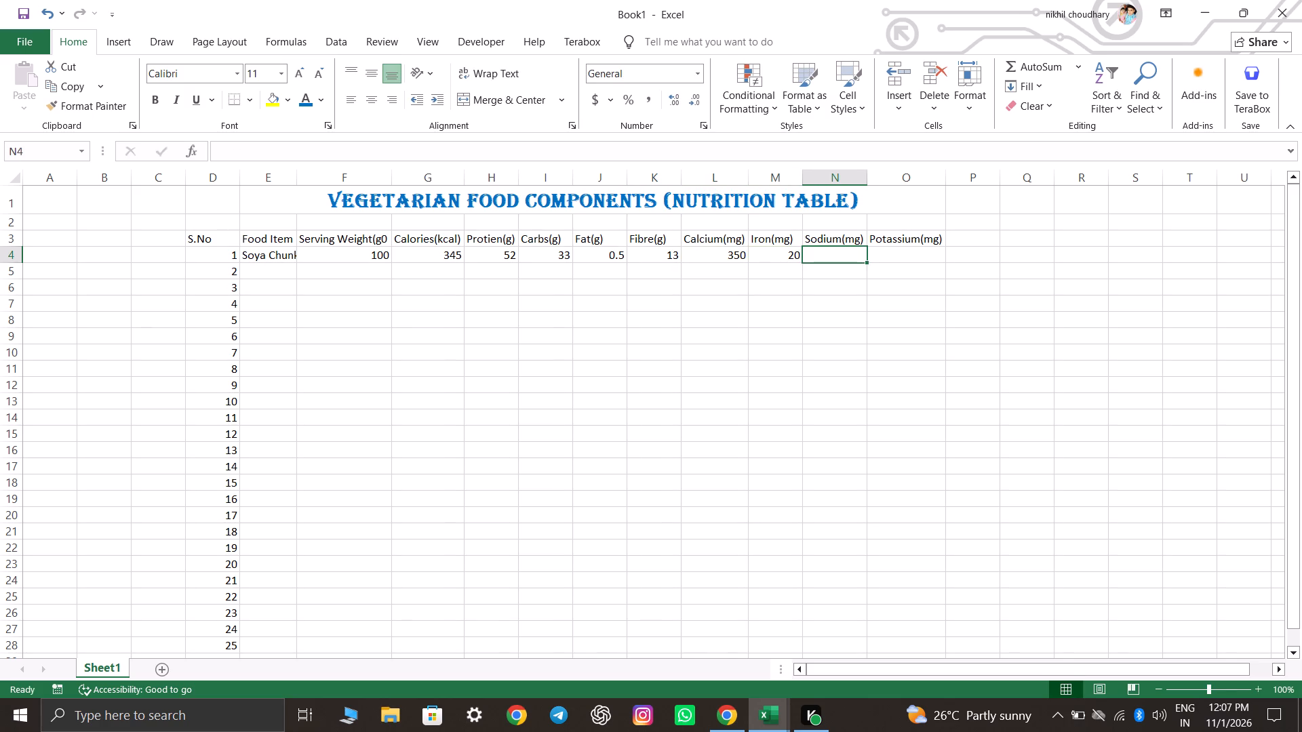
{"action": "type", "text": "15"}
{"action": "key", "text": "Right"}
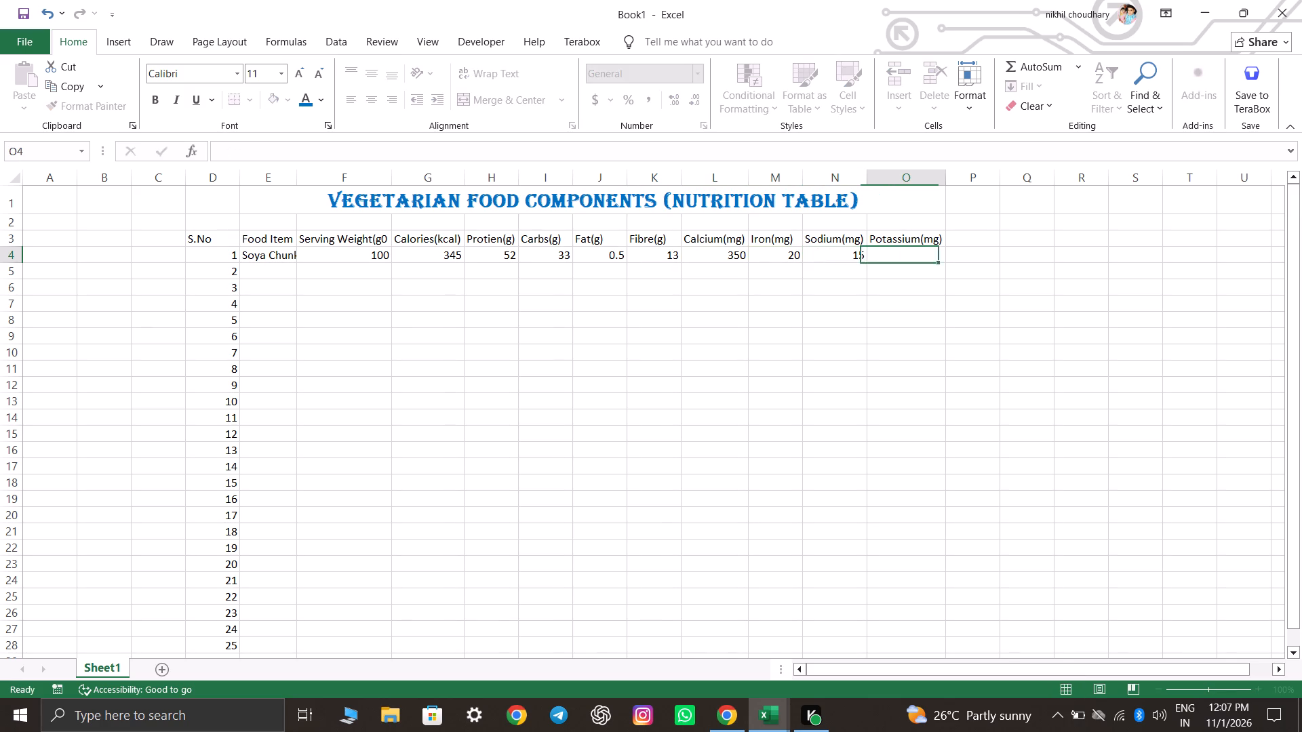
{"action": "type", "text": "1800"}
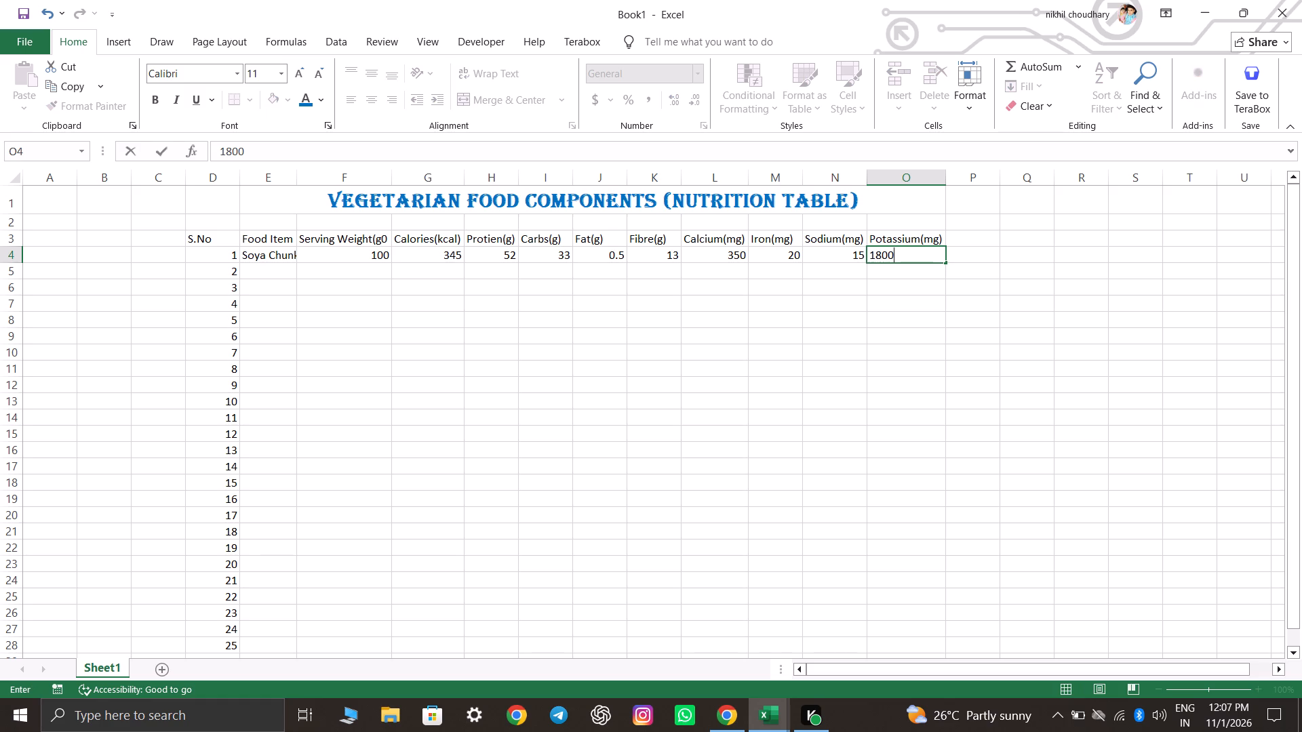
{"action": "key", "text": "Return"}
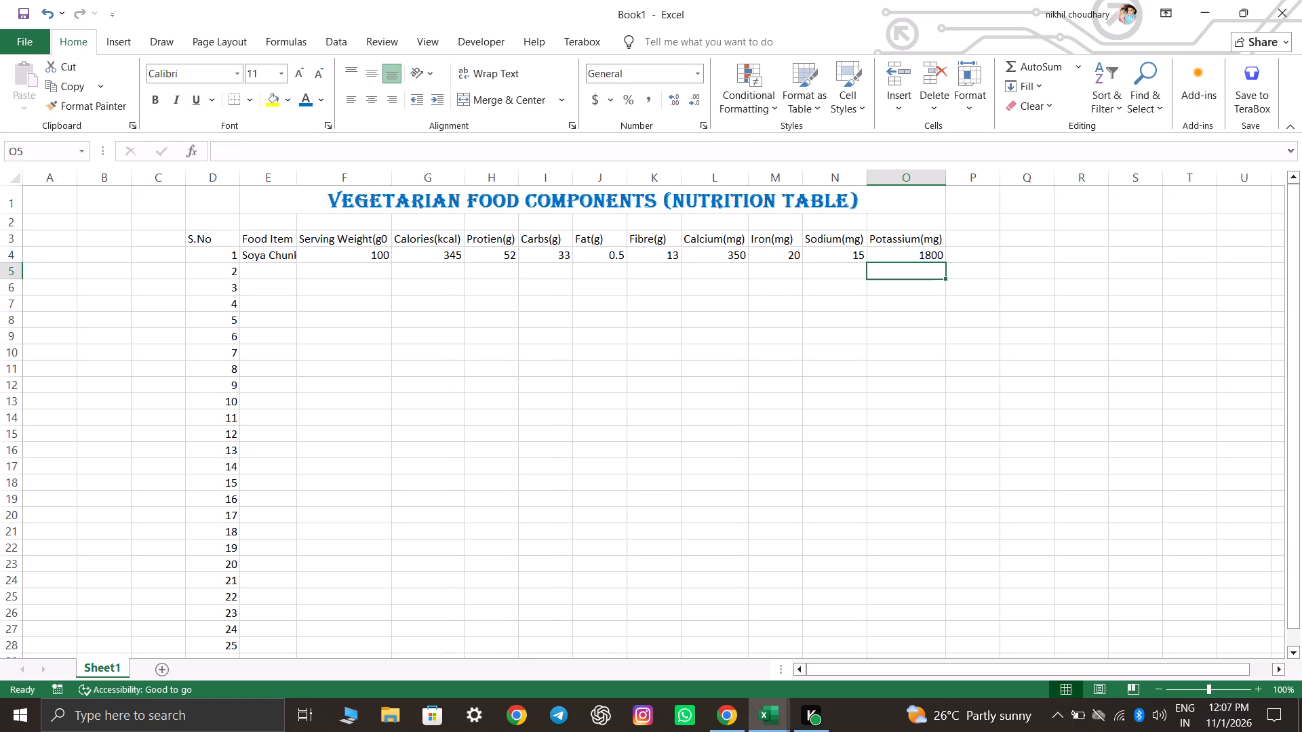
Widen column E so the food names fit with some spare room.
{"action": "double_click", "coordinate": [294, 182]}
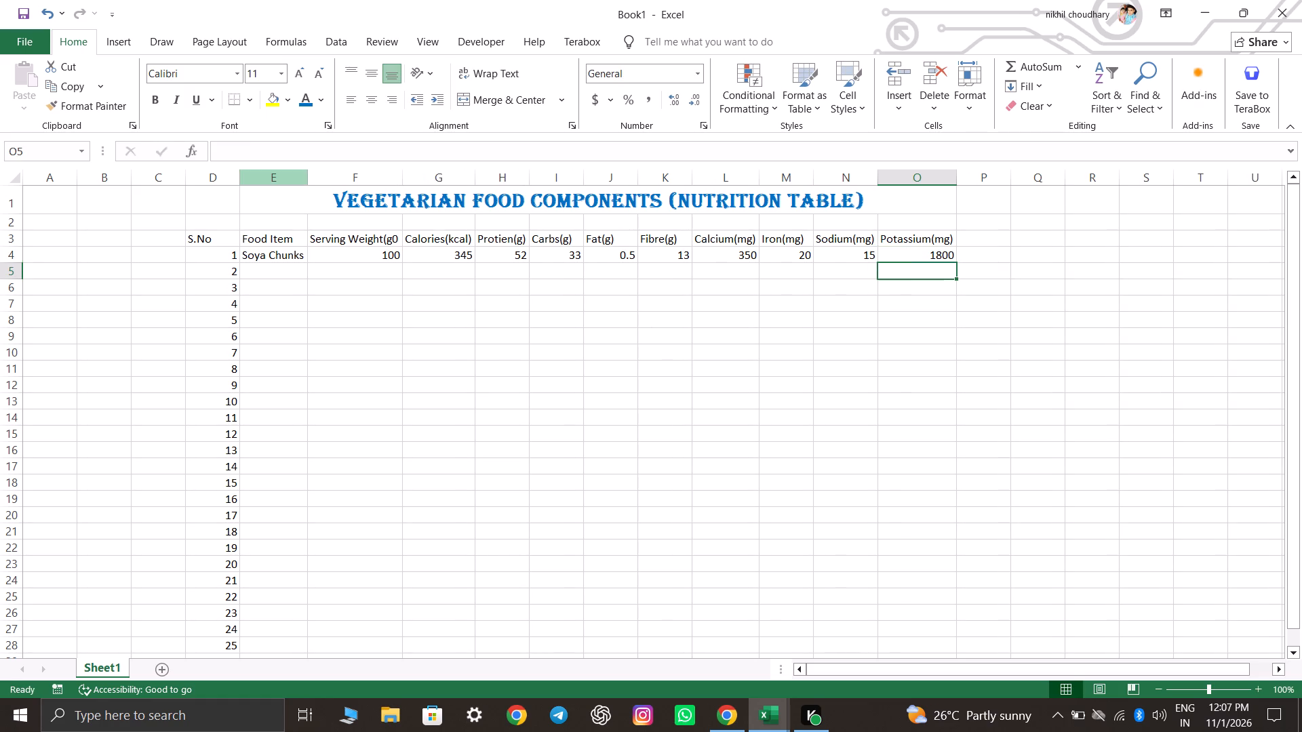
{"action": "left_click_drag", "start_coordinate": [308, 174], "coordinate": [323, 176]}
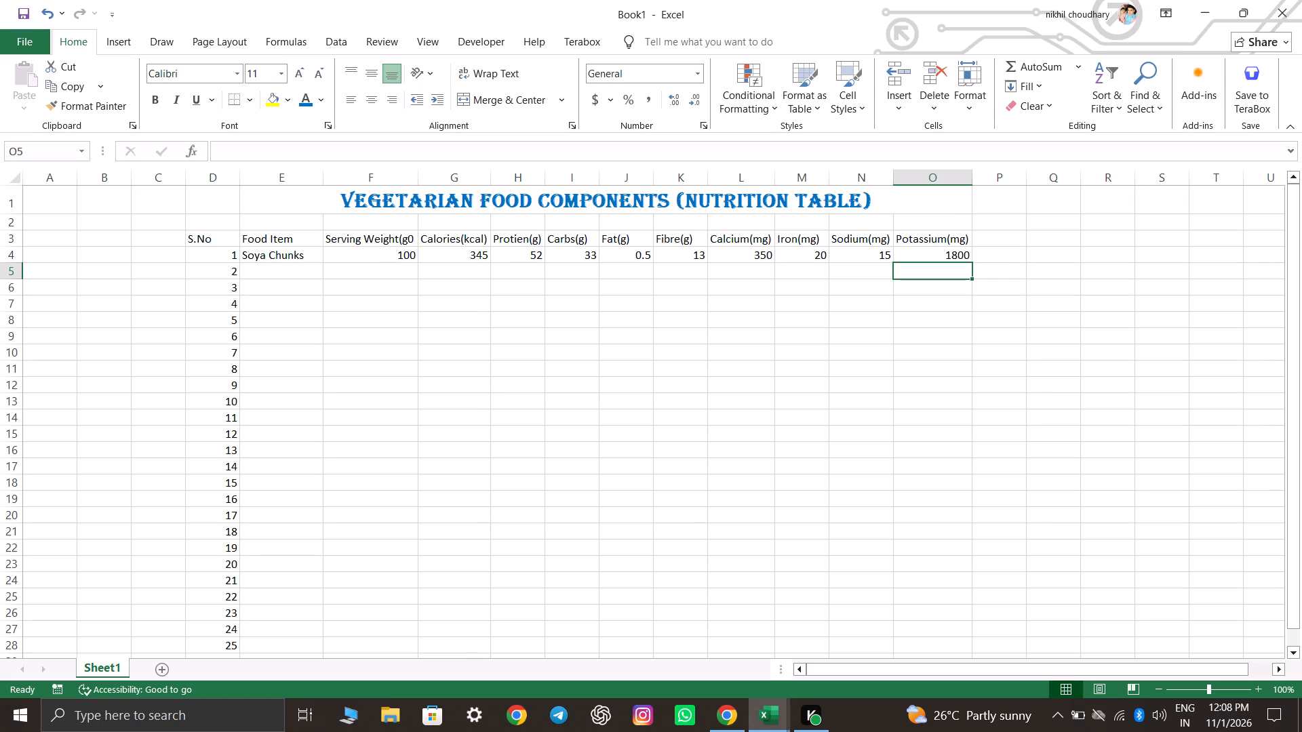
Center the contents of the S.No column D horizontally.
{"action": "left_click", "coordinate": [214, 174]}
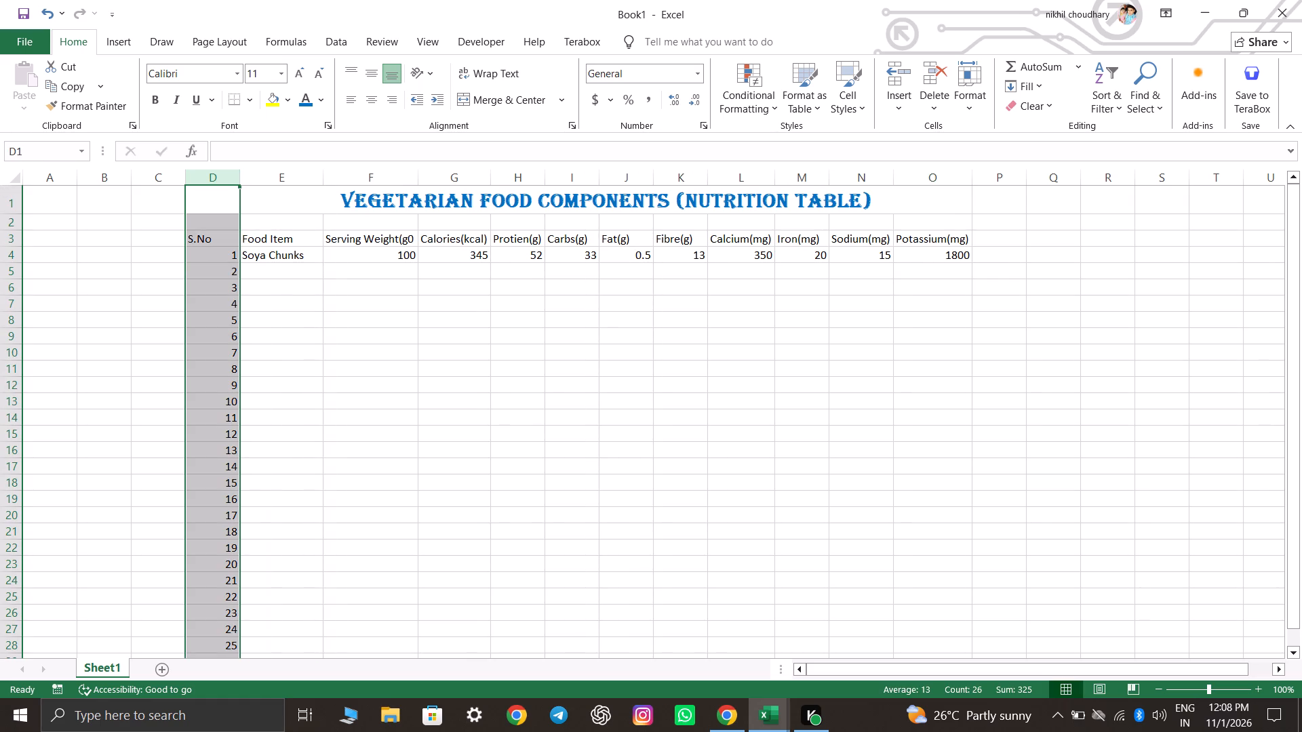
{"action": "left_click", "coordinate": [374, 103]}
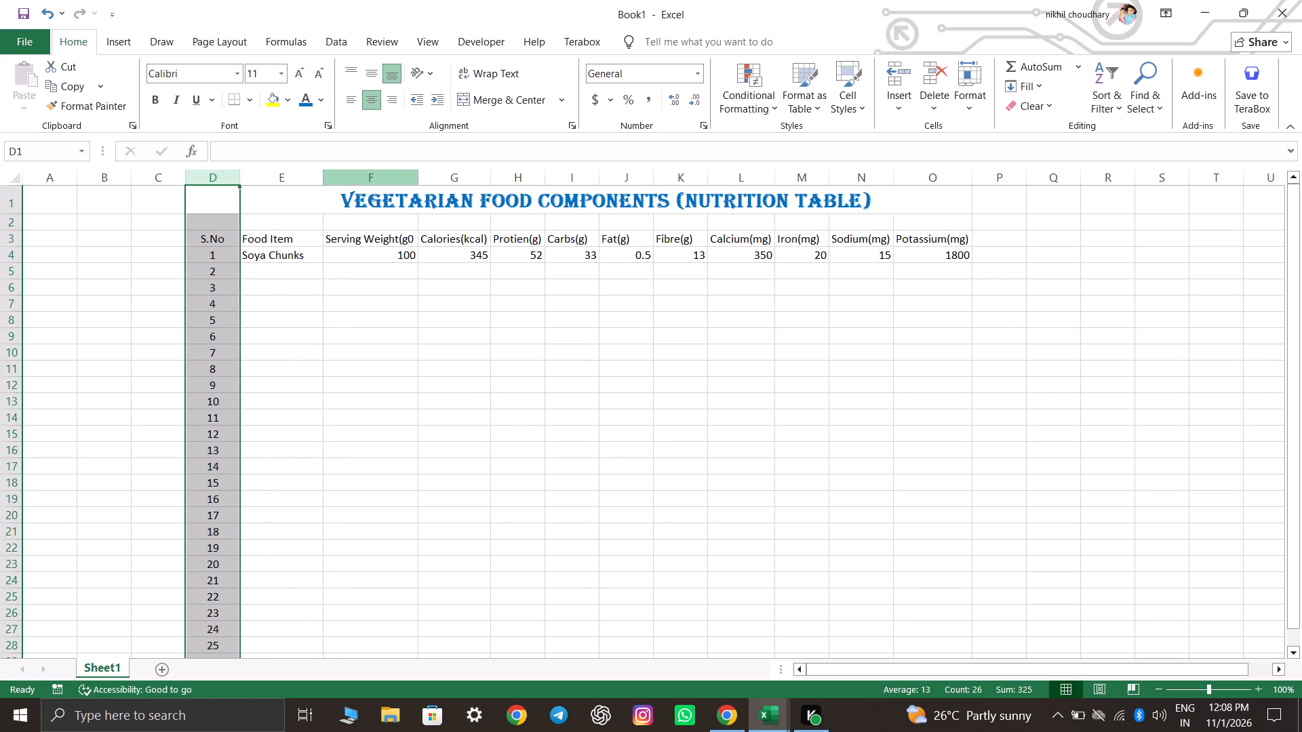
{"action": "left_click", "coordinate": [125, 279]}
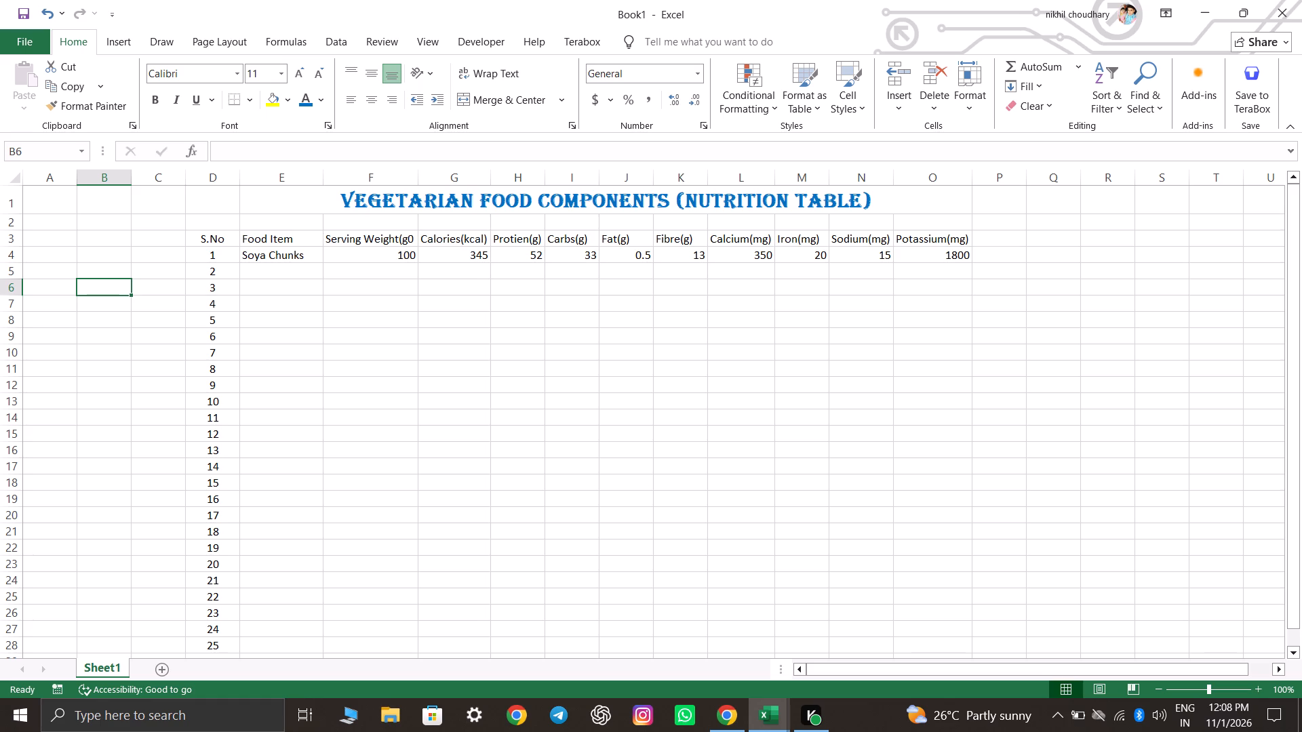
Enter the second food item "Green Moong" in row 5 with serving weight 100.
{"action": "left_click", "coordinate": [294, 272]}
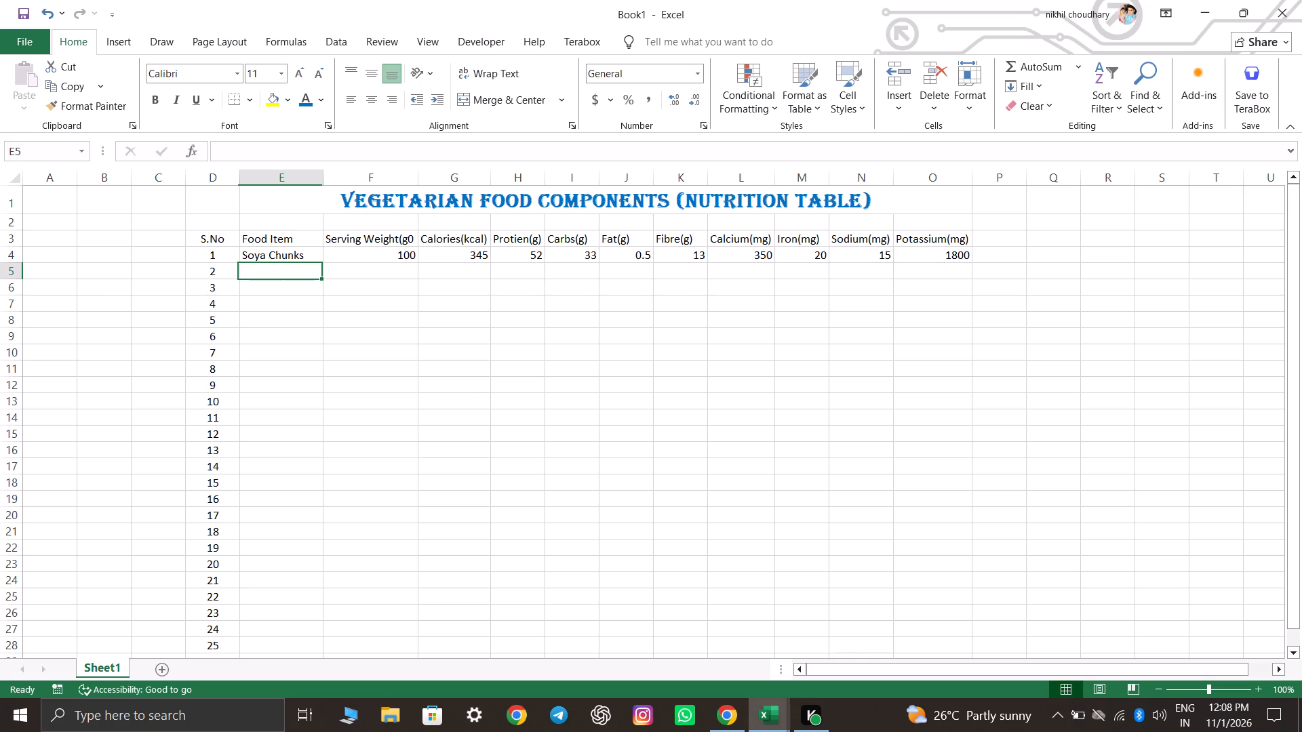
{"action": "type", "text": "Green Moong"}
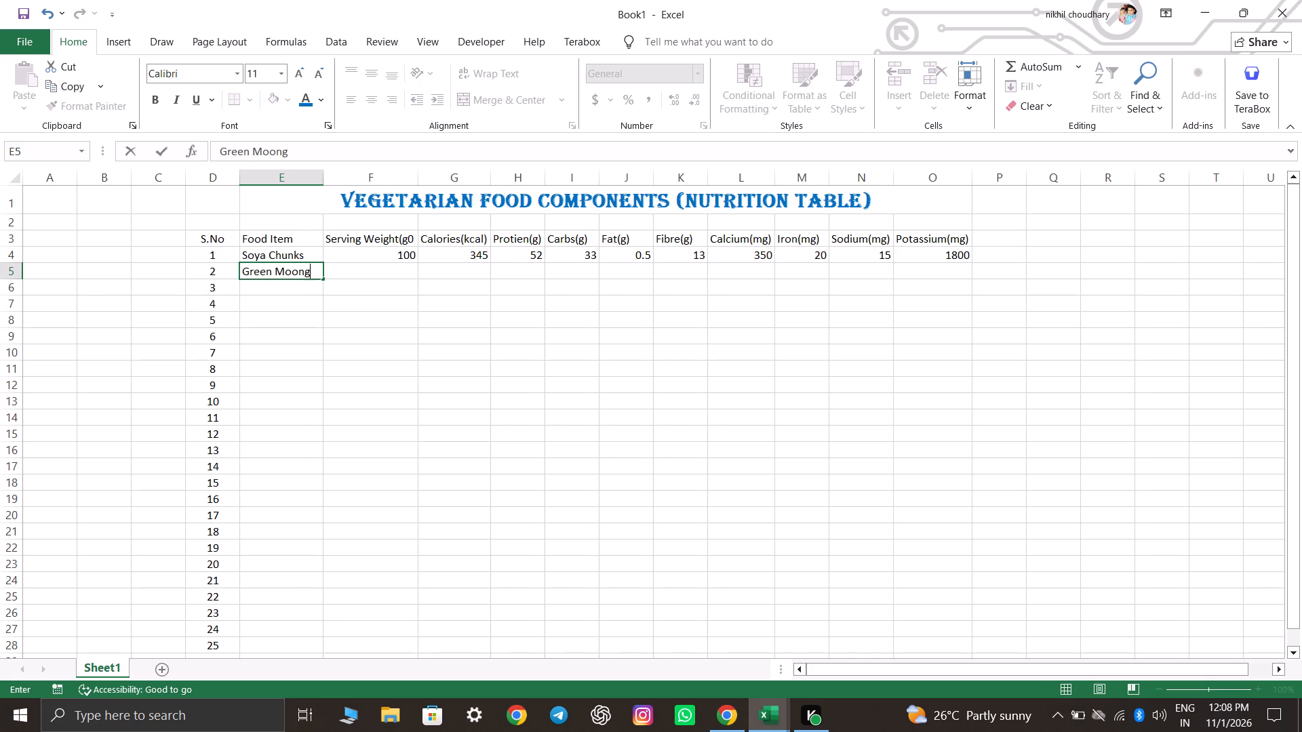
{"action": "key", "text": "Tab"}
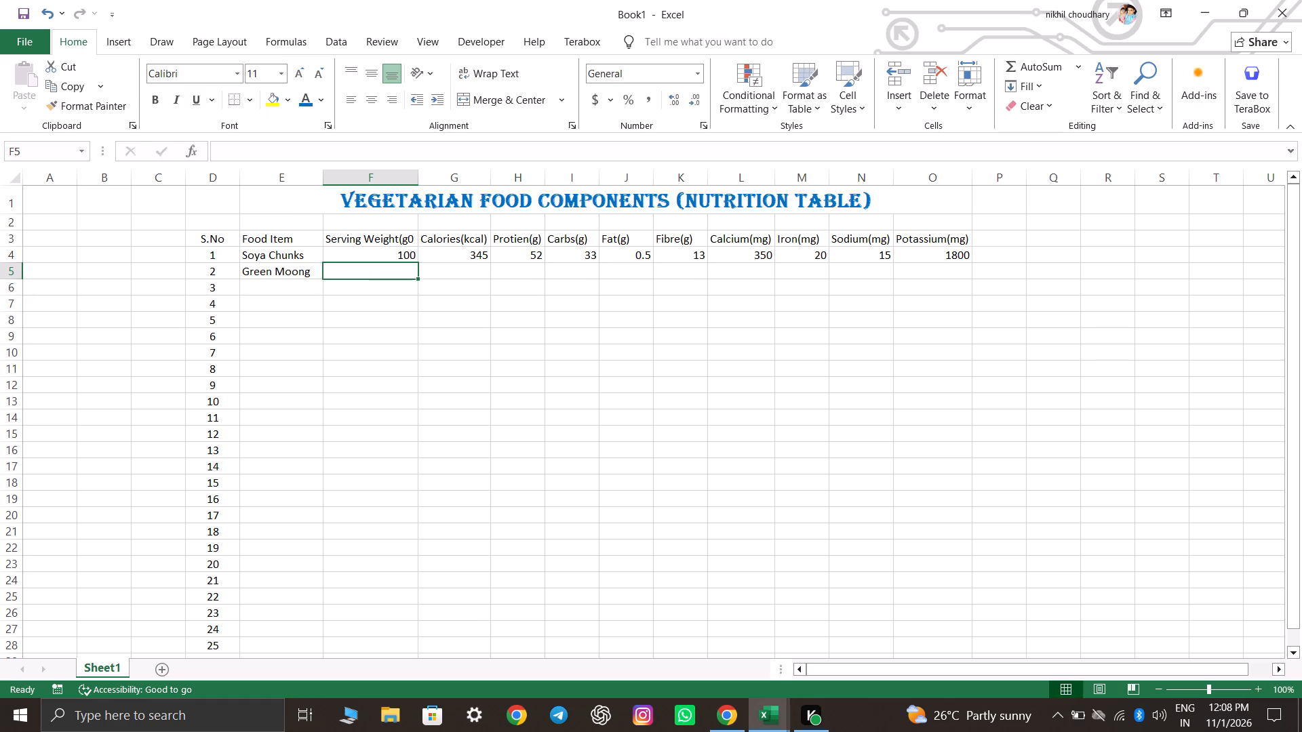
{"action": "type", "text": "100"}
{"action": "key", "text": "Tab"}
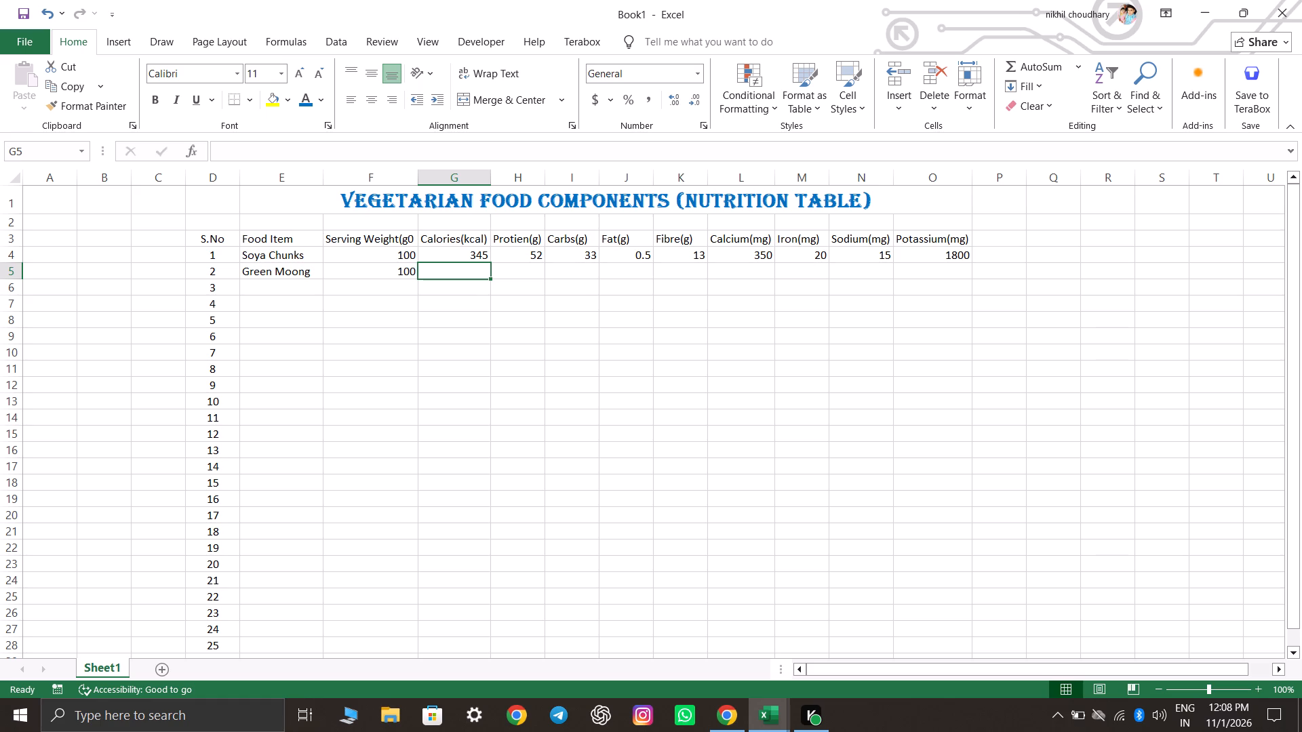
Convert the range D3:O28 into an Excel table, using row 3 as its headers.
{"action": "scroll", "coordinate": [1193, 495], "scroll_direction": "up", "scroll_amount": 7}
{"action": "scroll", "coordinate": [1181, 534], "scroll_direction": "down", "scroll_amount": 3}
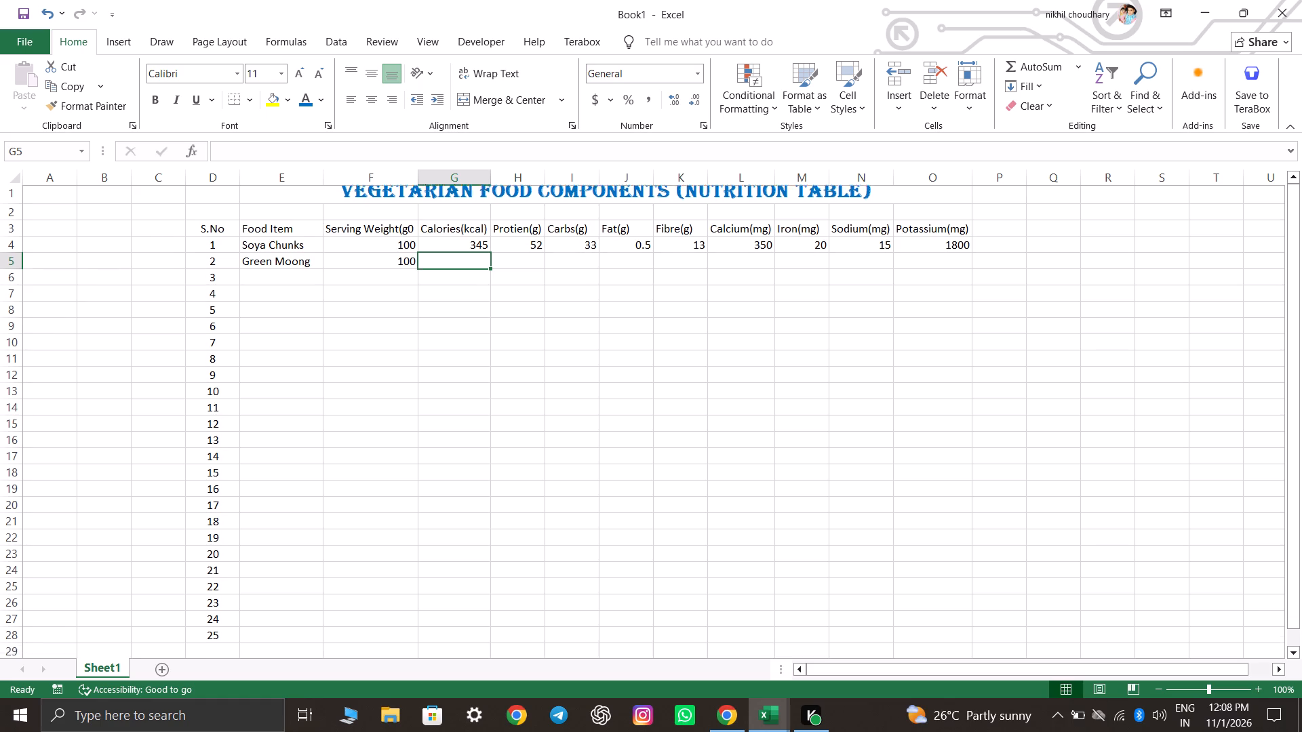
{"action": "scroll", "coordinate": [1164, 542], "scroll_direction": "down", "scroll_amount": 7}
{"action": "scroll", "coordinate": [1097, 558], "scroll_direction": "up", "scroll_amount": 15}
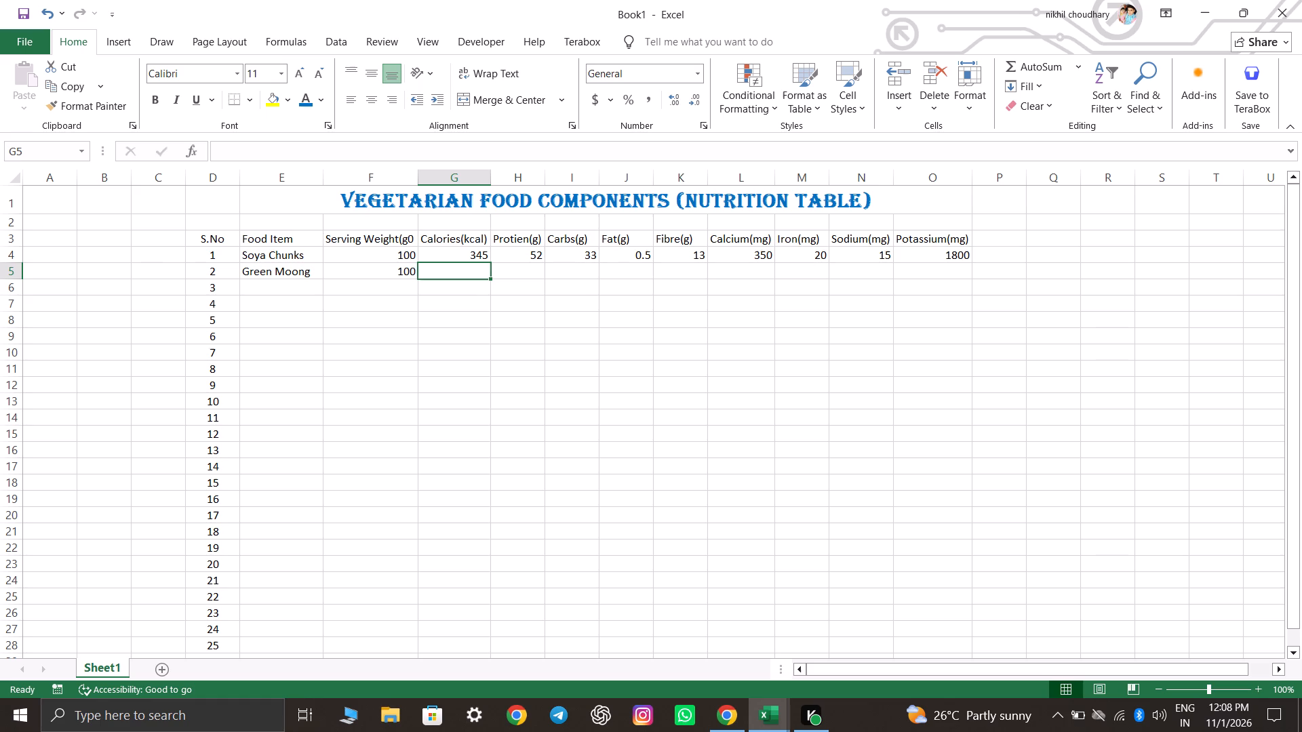
{"action": "left_click_drag", "start_coordinate": [224, 242], "coordinate": [497, 247]}
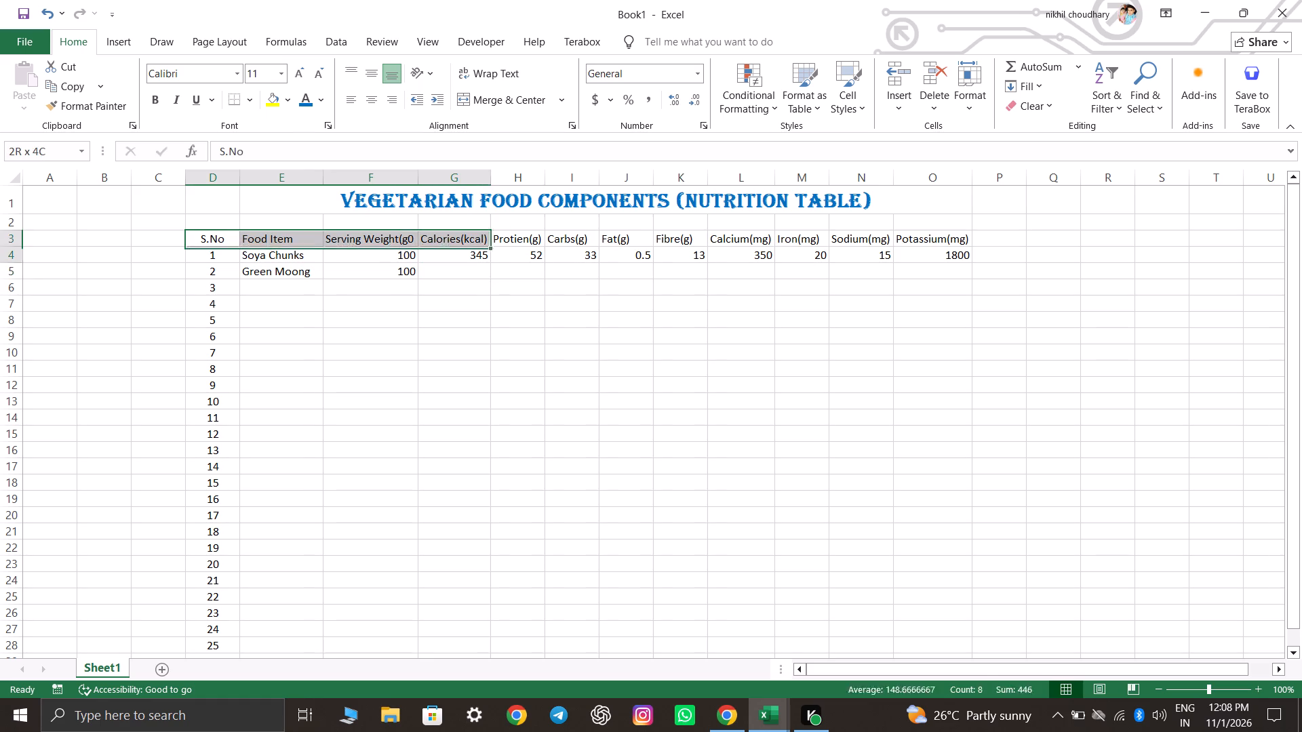
{"action": "left_click_drag", "start_coordinate": [497, 247], "coordinate": [950, 244]}
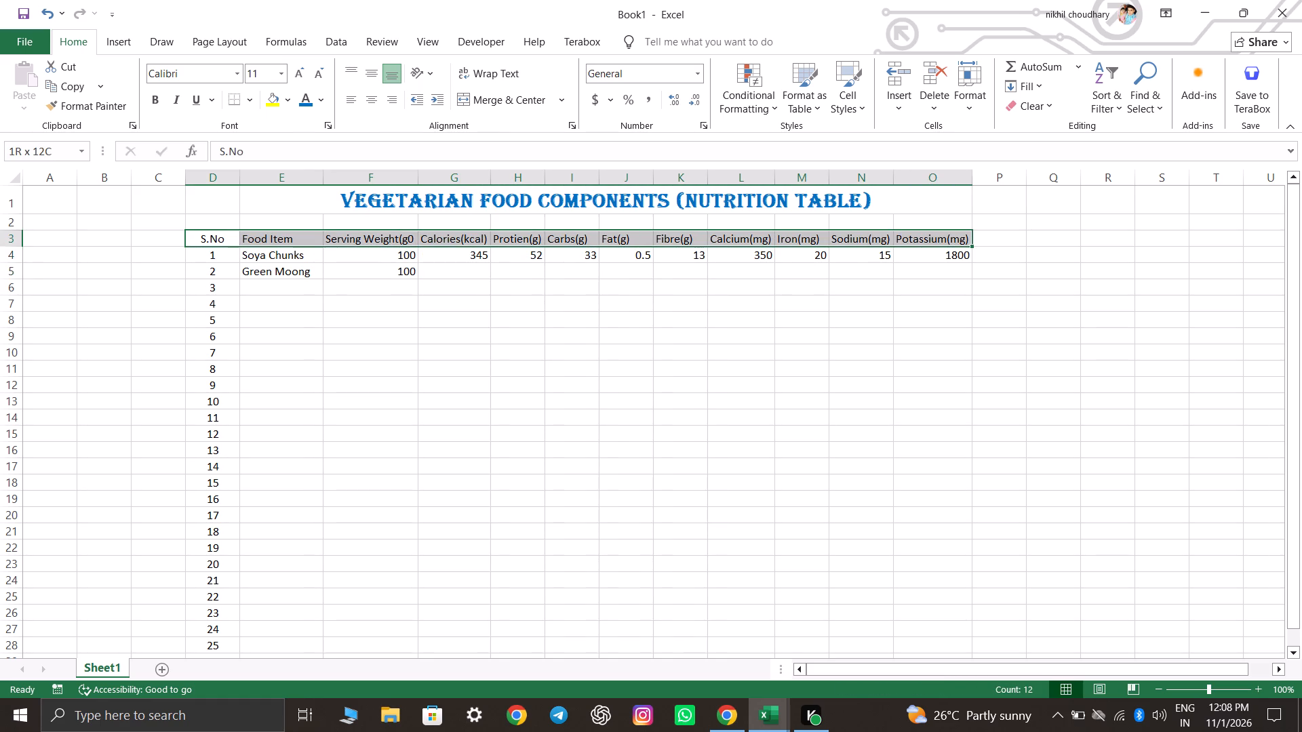
{"action": "left_click_drag", "start_coordinate": [950, 244], "coordinate": [937, 640]}
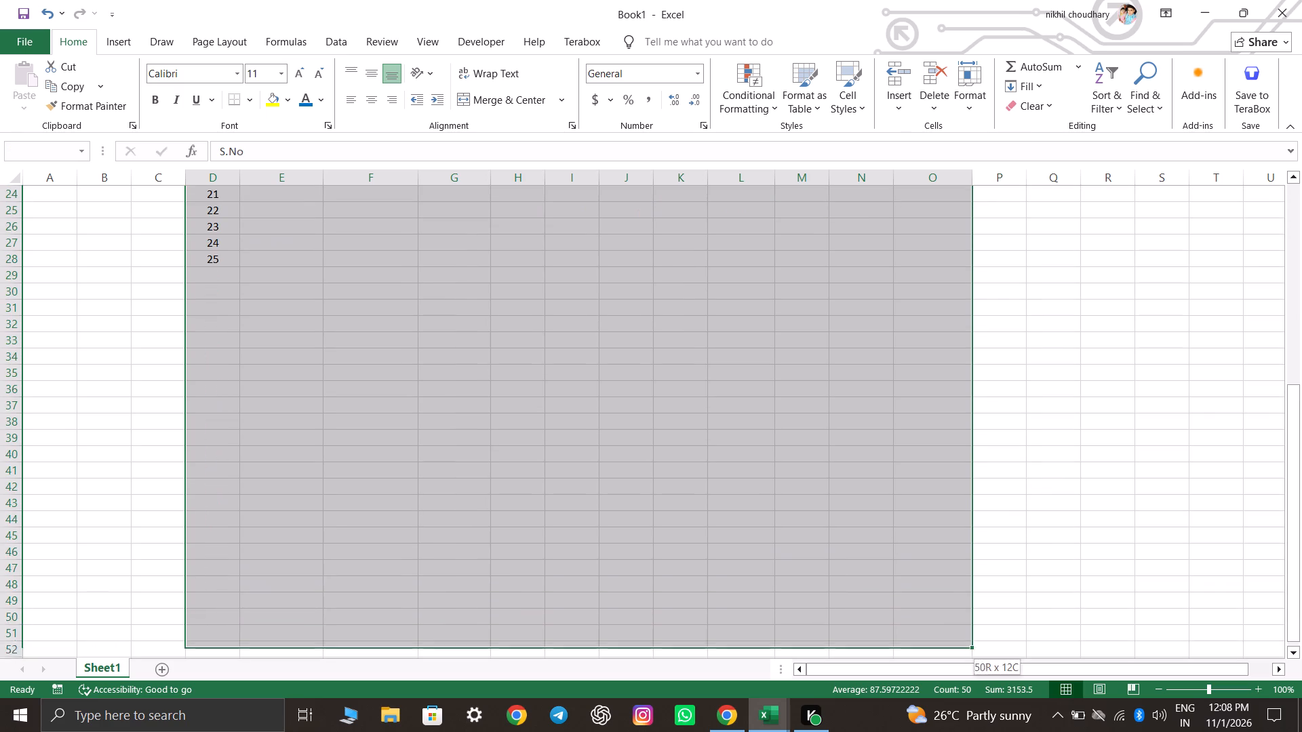
{"action": "left_click_drag", "start_coordinate": [937, 640], "coordinate": [923, 257]}
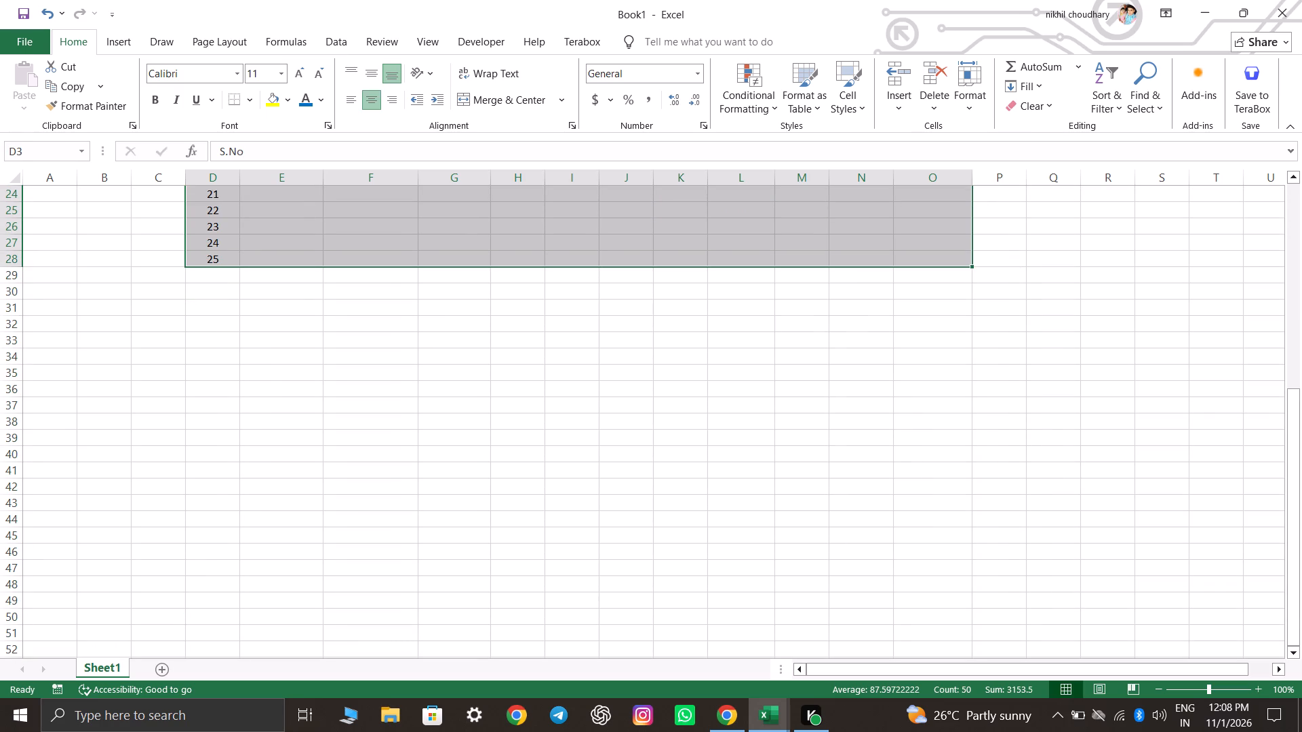
{"action": "scroll", "coordinate": [957, 457], "scroll_direction": "up", "scroll_amount": 19}
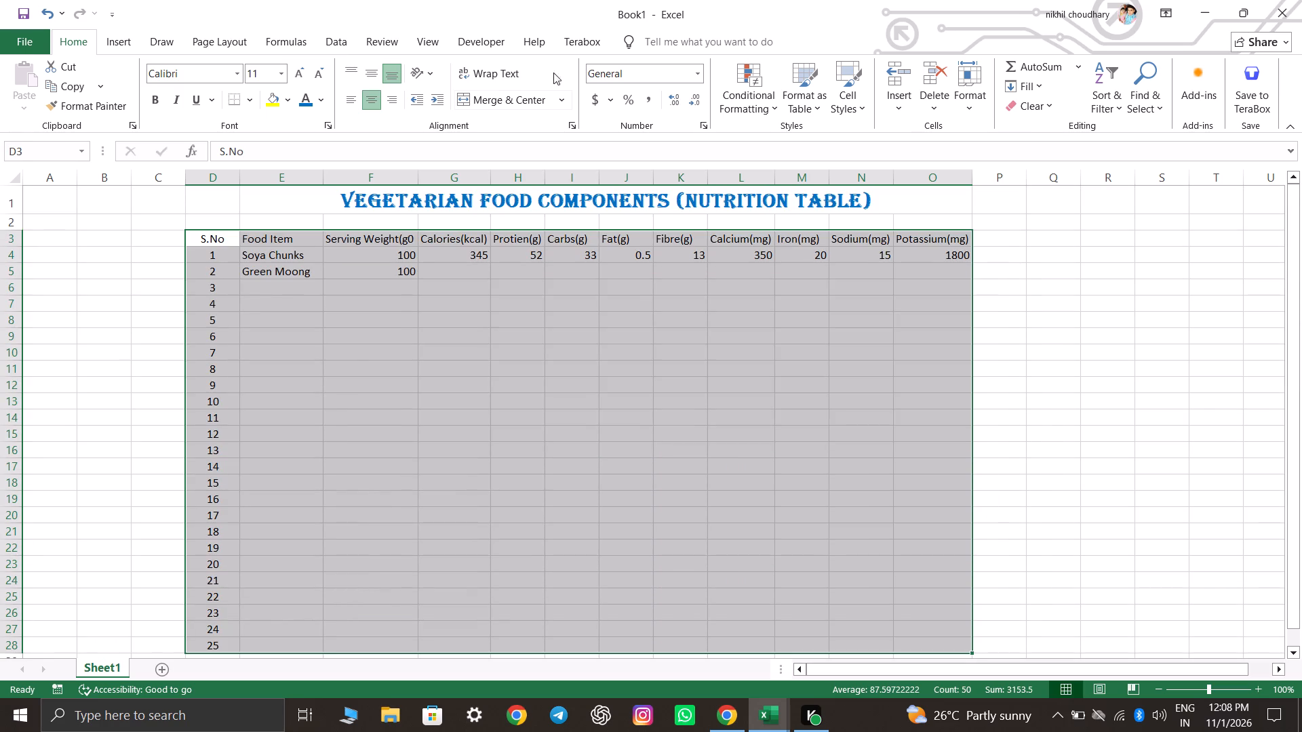
{"action": "left_click", "coordinate": [117, 34]}
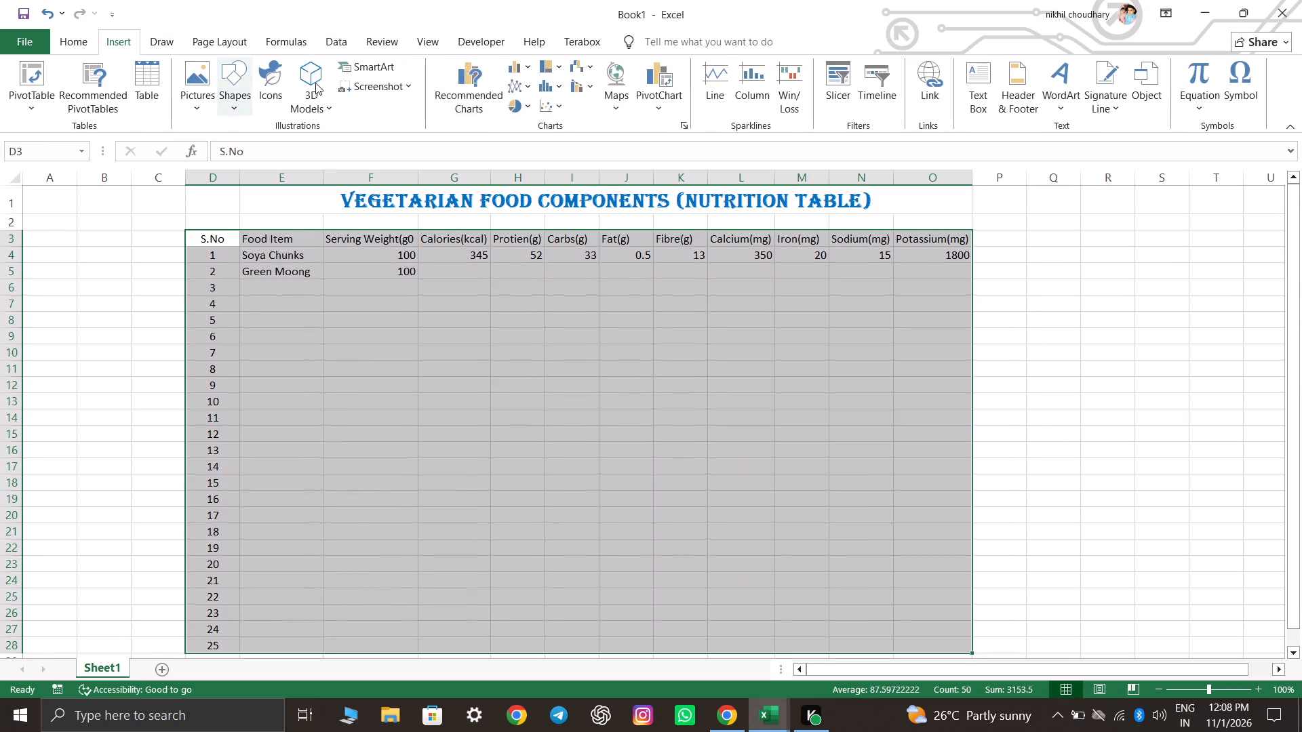
{"action": "left_click", "coordinate": [146, 100]}
{"action": "left_click", "coordinate": [630, 518]}
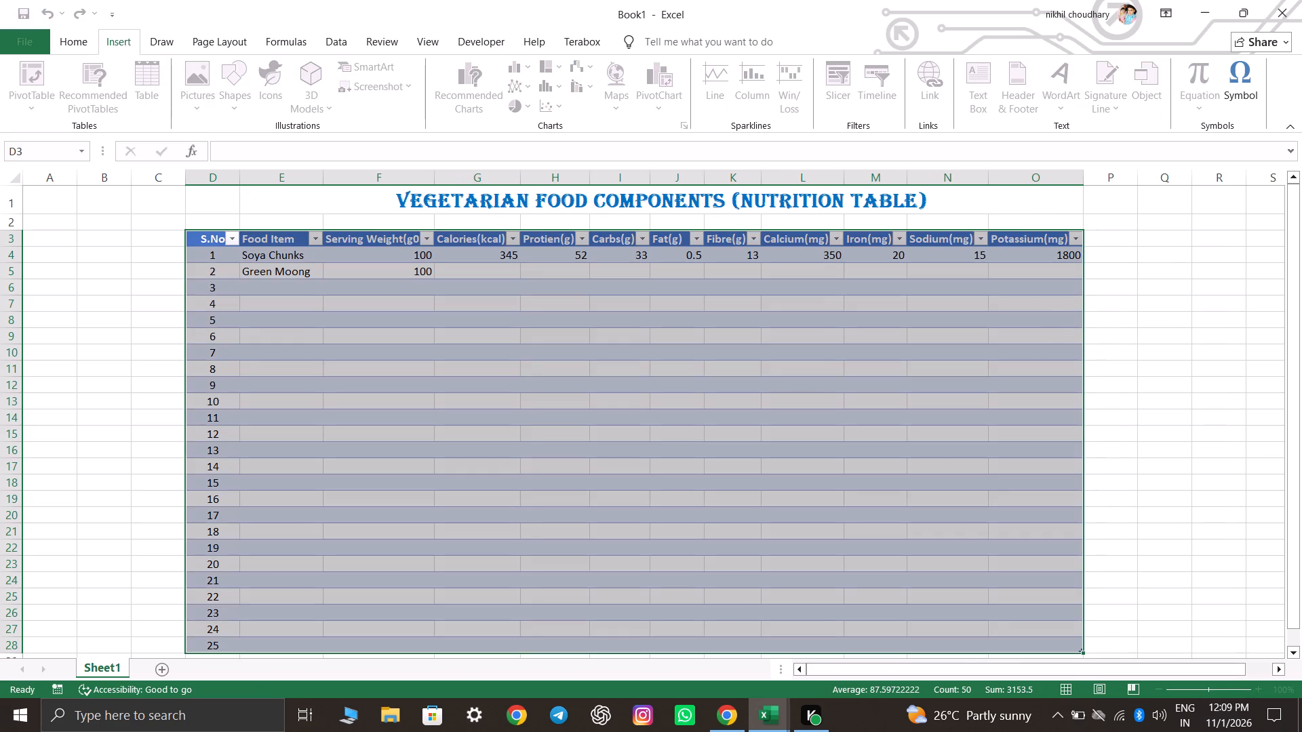
{"action": "left_click", "coordinate": [1173, 384]}
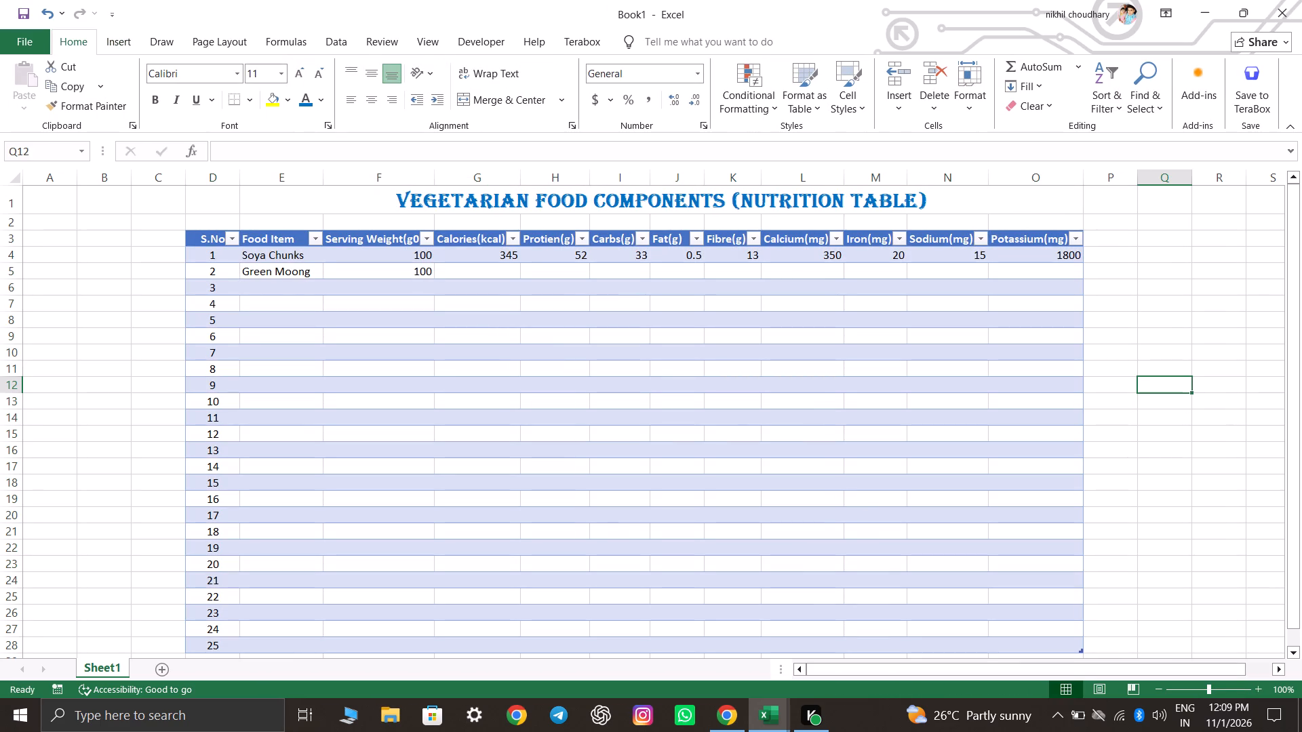
Change the nutrition table's style to the light blue design with banded rows from the Light group of table styles.
{"action": "left_click_drag", "start_coordinate": [212, 238], "coordinate": [926, 430]}
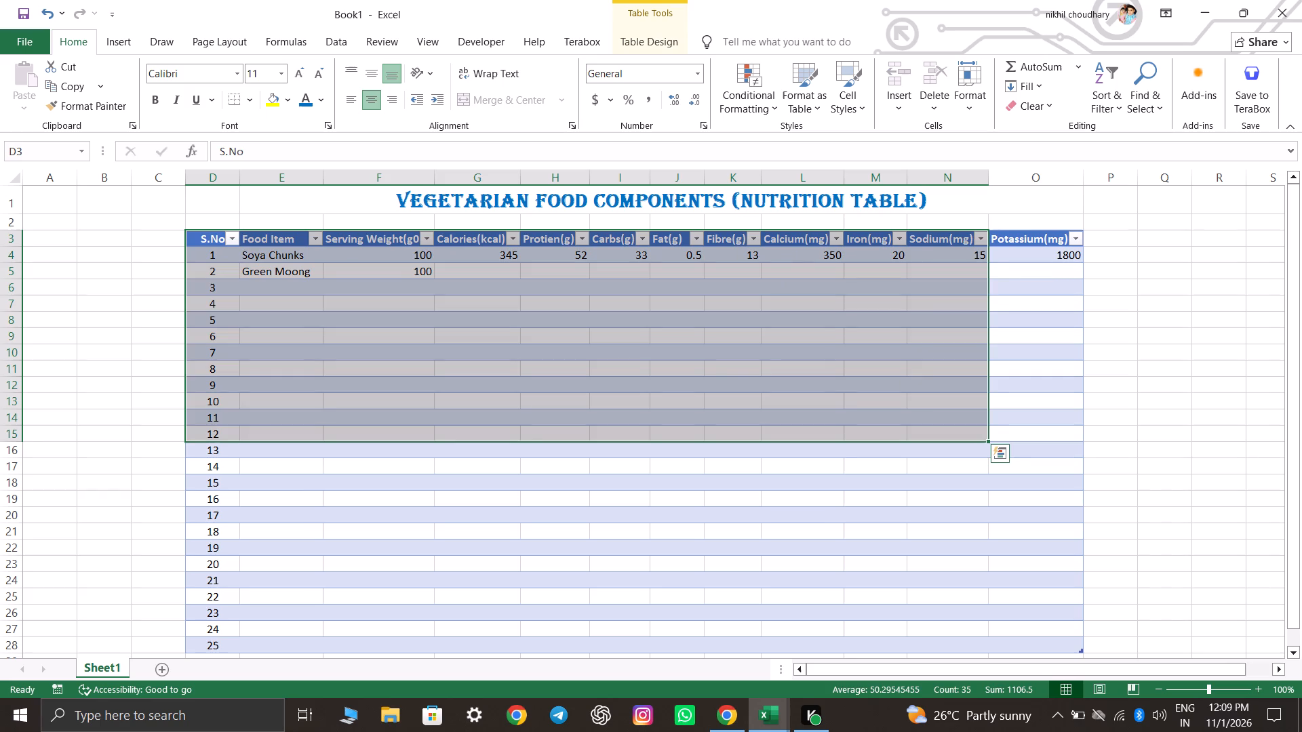
{"action": "left_click", "coordinate": [922, 378]}
{"action": "left_click_drag", "start_coordinate": [203, 244], "coordinate": [800, 246]}
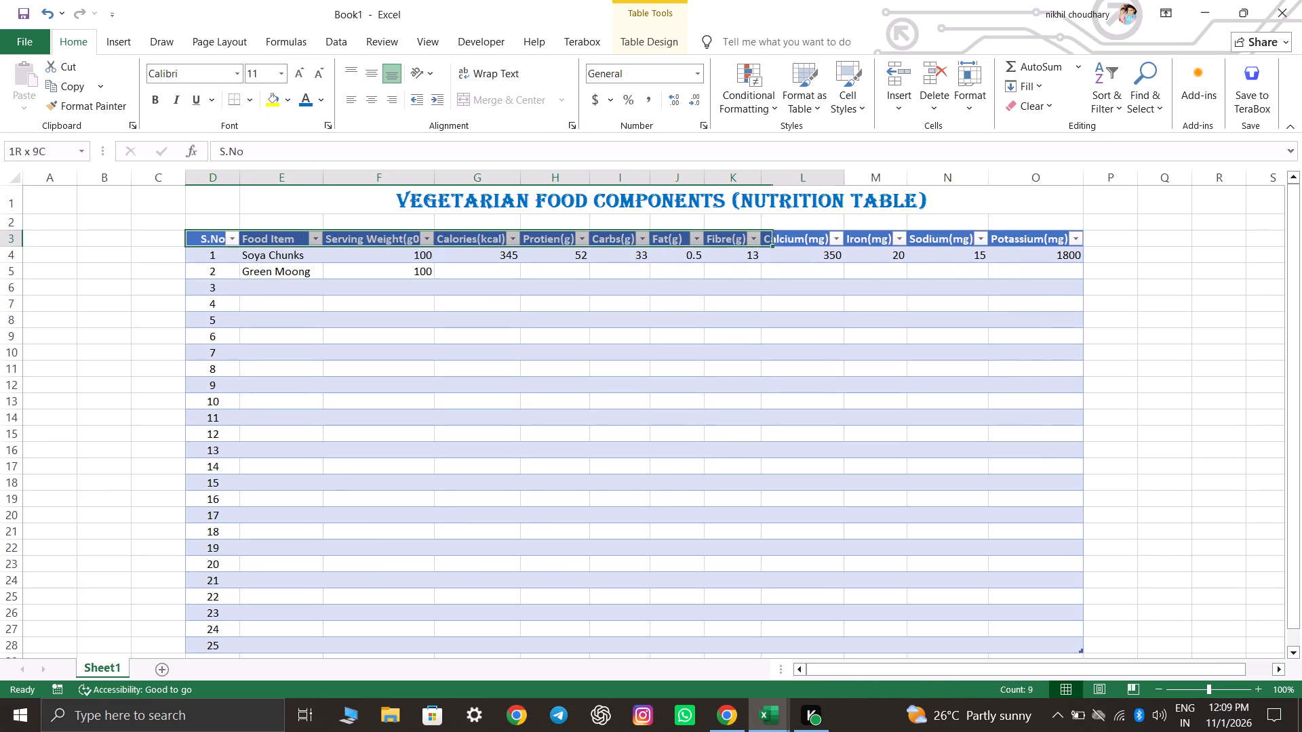
{"action": "left_click_drag", "start_coordinate": [800, 246], "coordinate": [1054, 239]}
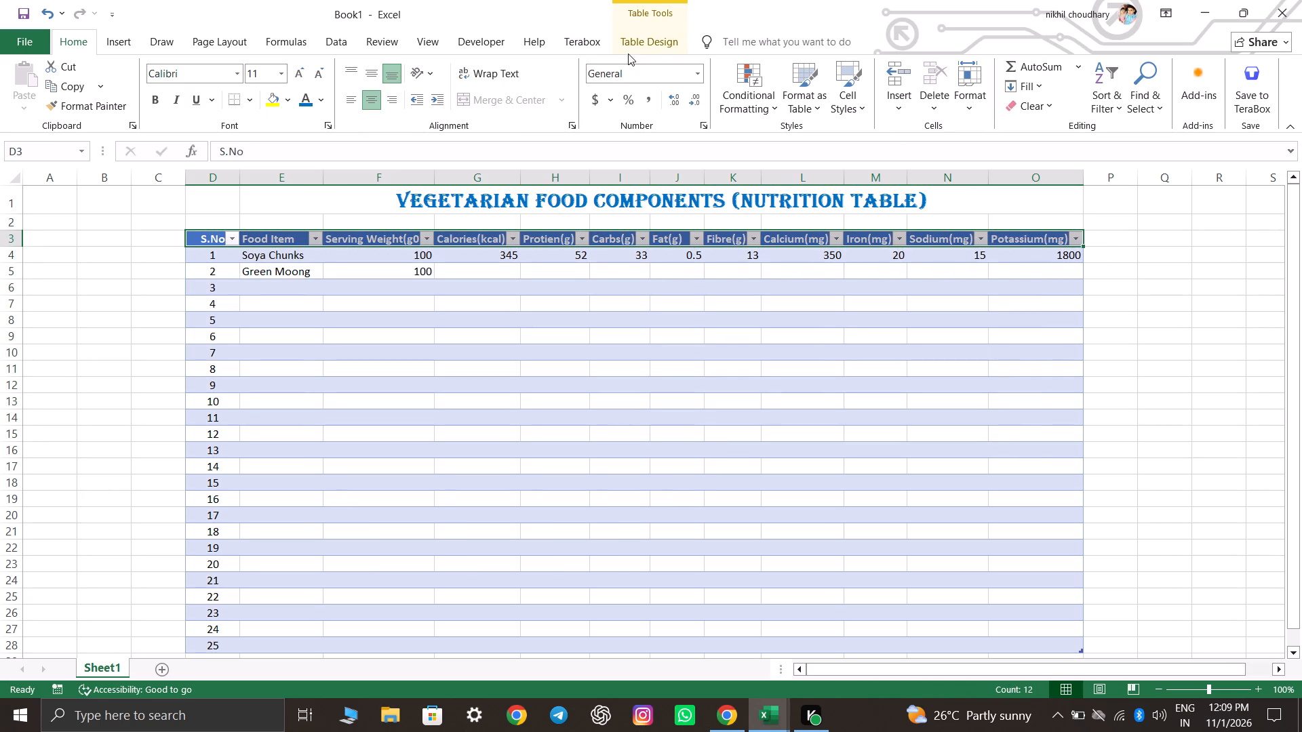
{"action": "left_click", "coordinate": [652, 53]}
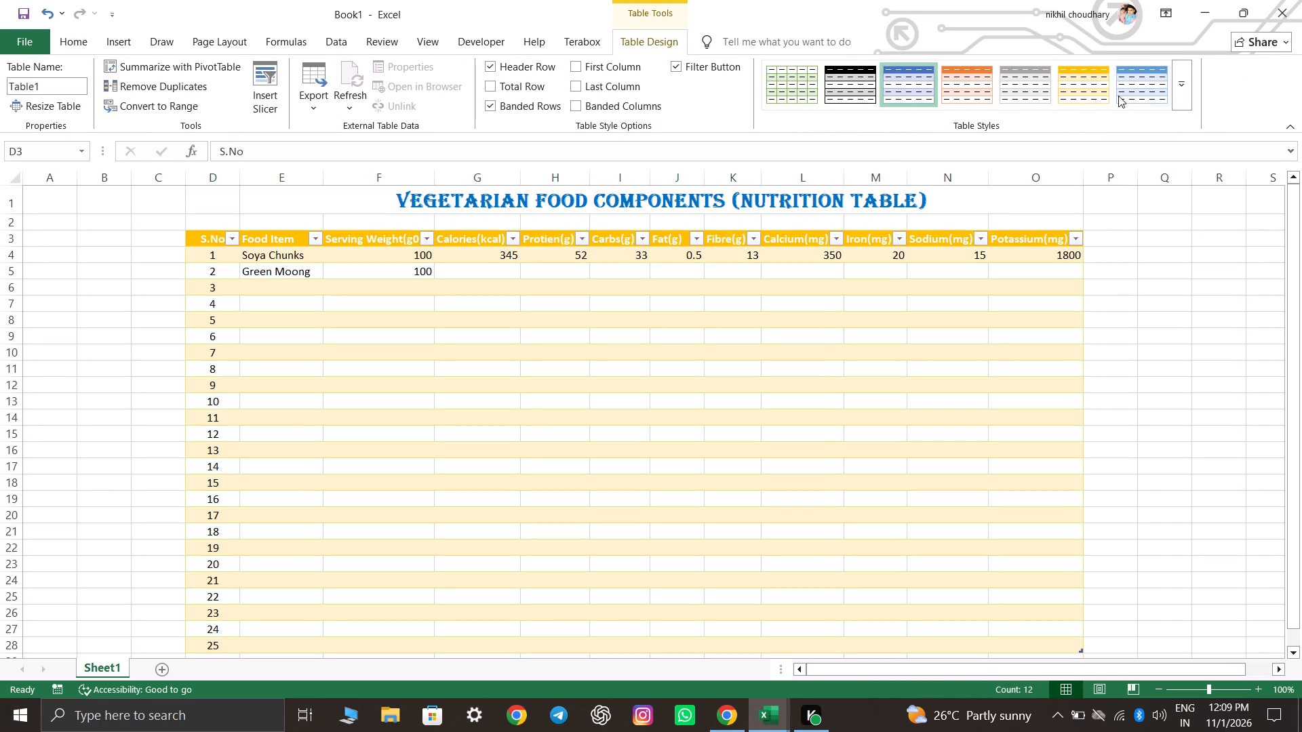
{"action": "left_click", "coordinate": [1184, 87]}
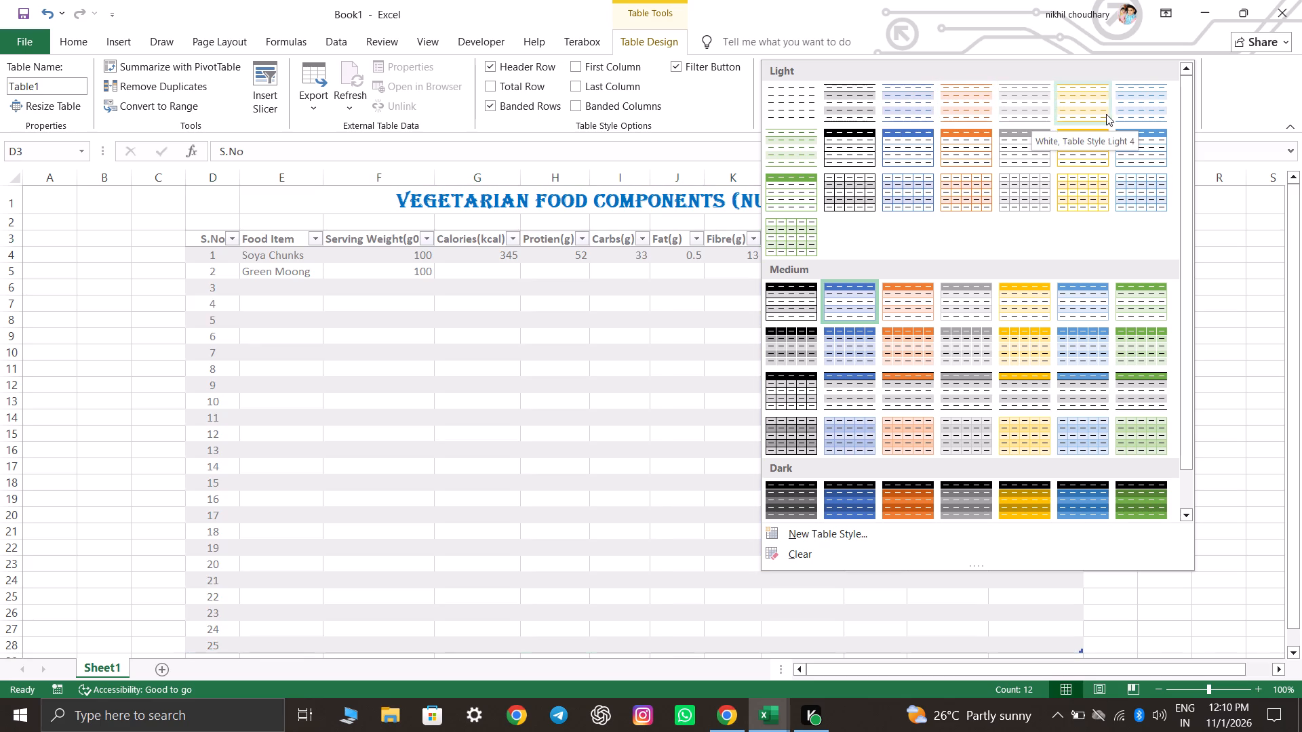
{"action": "left_click", "coordinate": [1126, 114]}
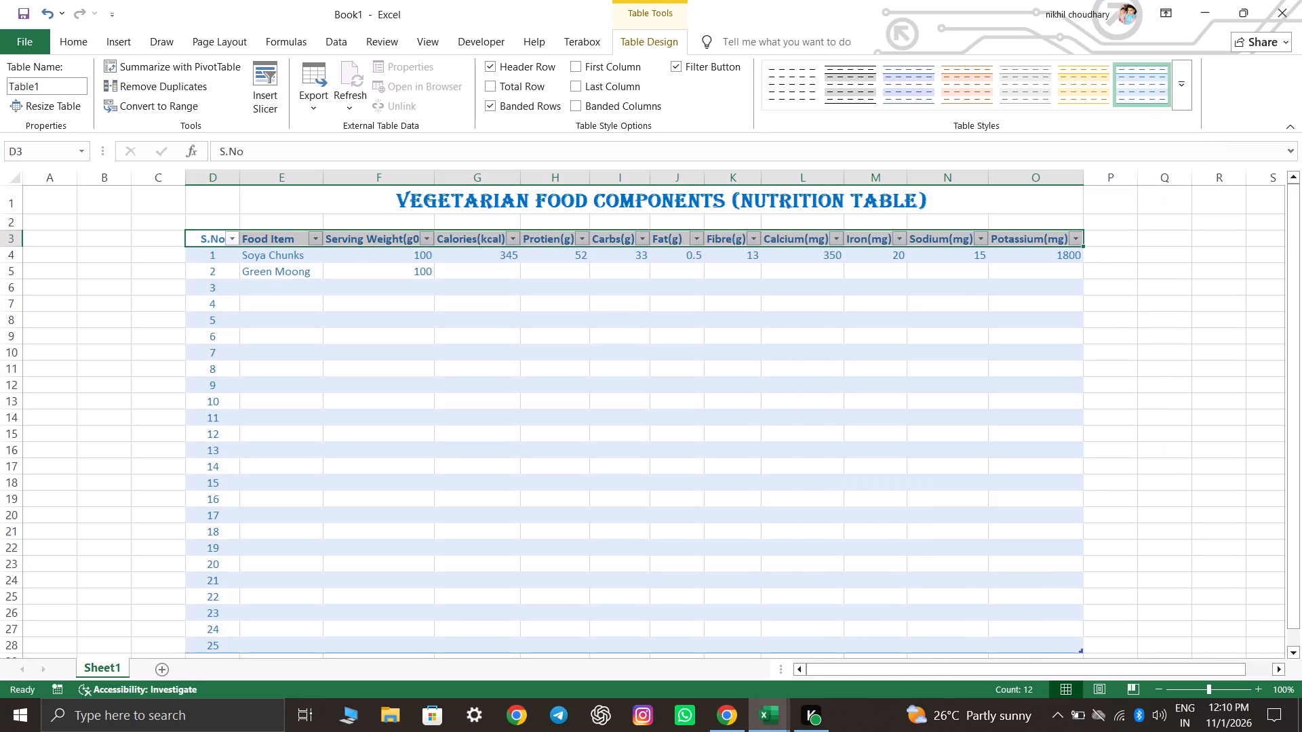
{"action": "left_click", "coordinate": [771, 371]}
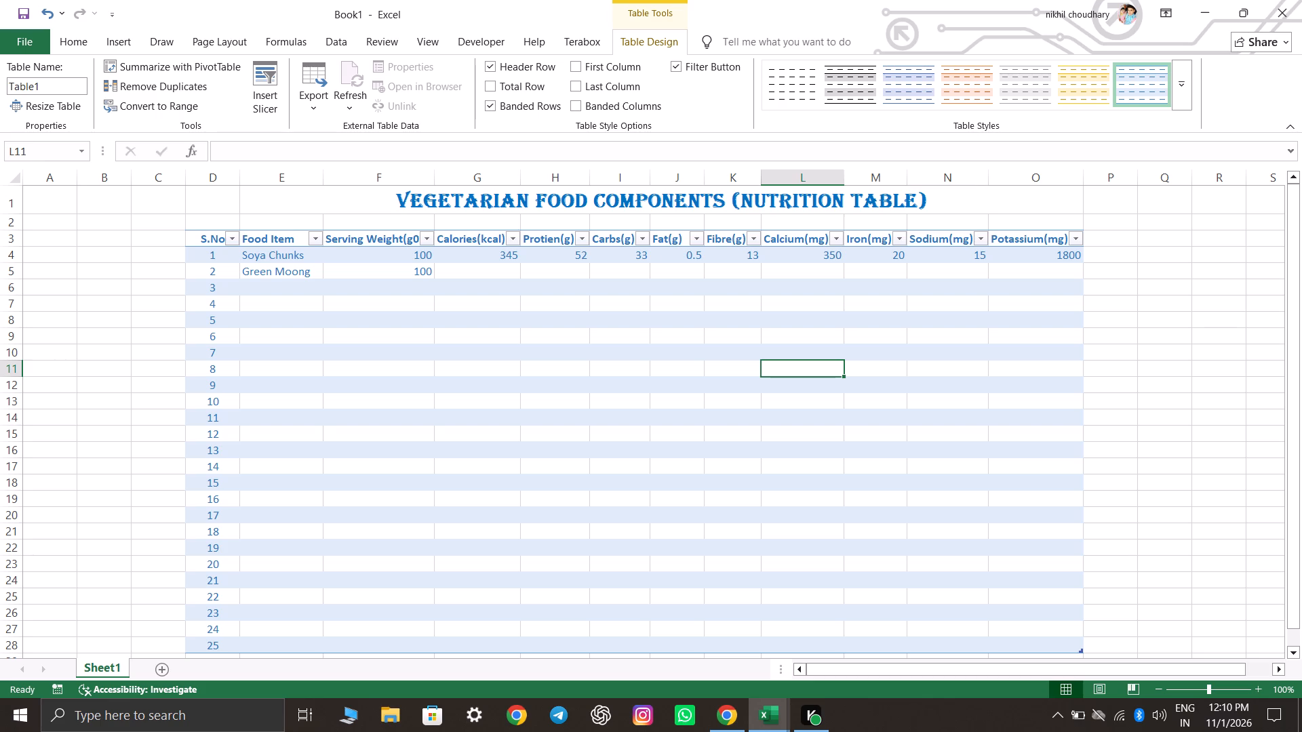
Select the empty Calories(kcal) cell in the Green Moong row to continue entering its nutrition data.
{"action": "left_click", "coordinate": [488, 273]}
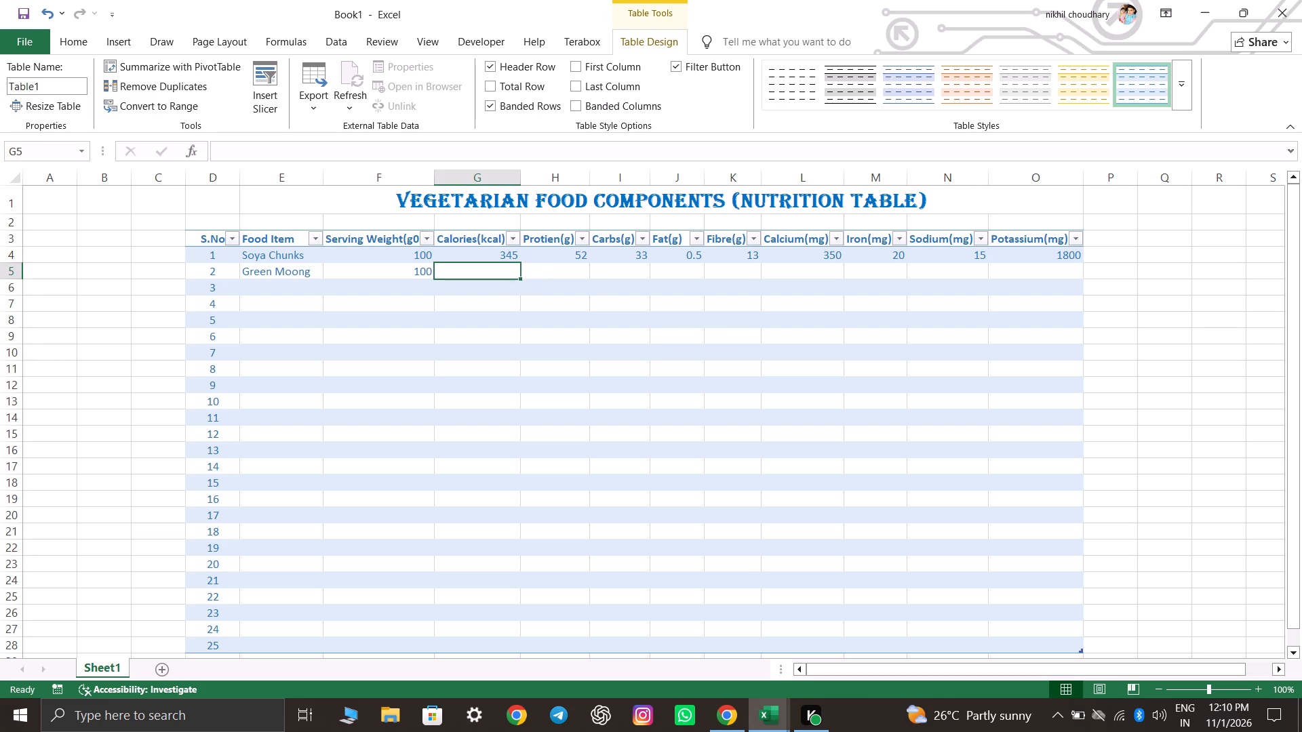
{"action": "left_click", "coordinate": [578, 268]}
{"action": "left_click", "coordinate": [629, 268]}
{"action": "left_click", "coordinate": [699, 270]}
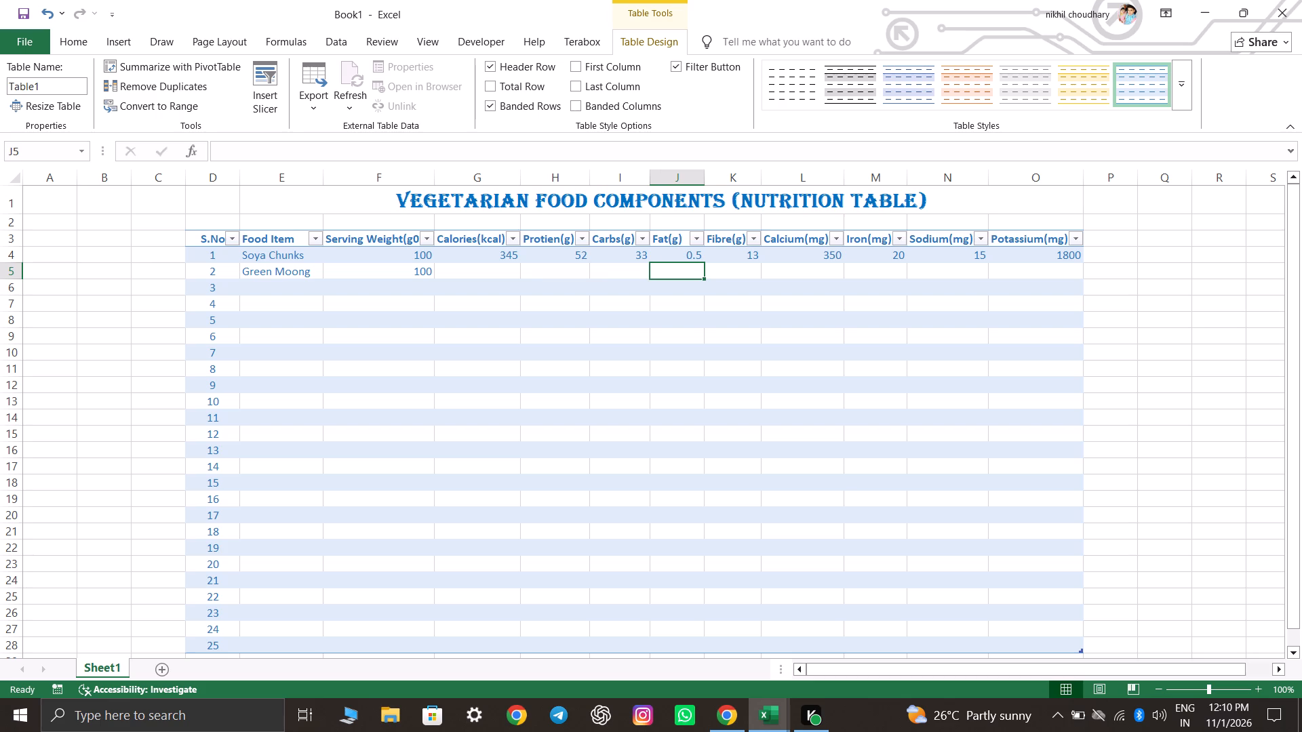
{"action": "left_click", "coordinate": [512, 274]}
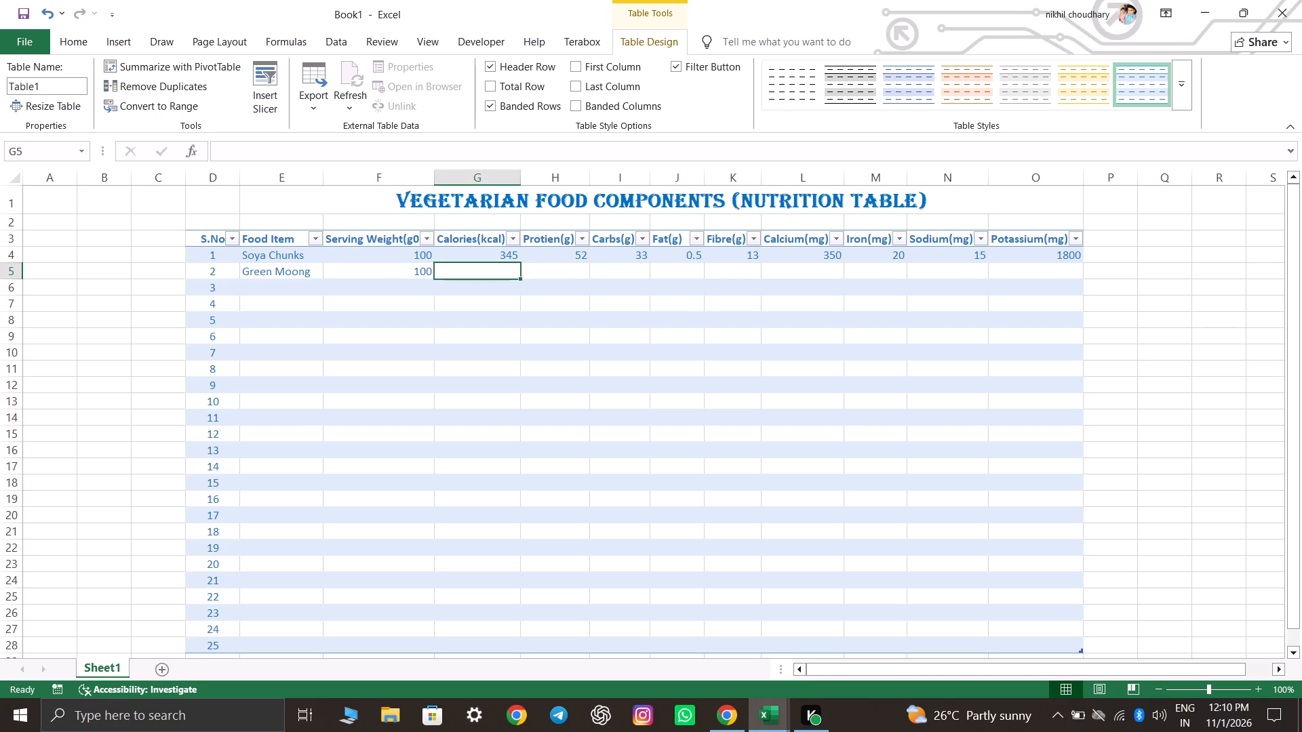
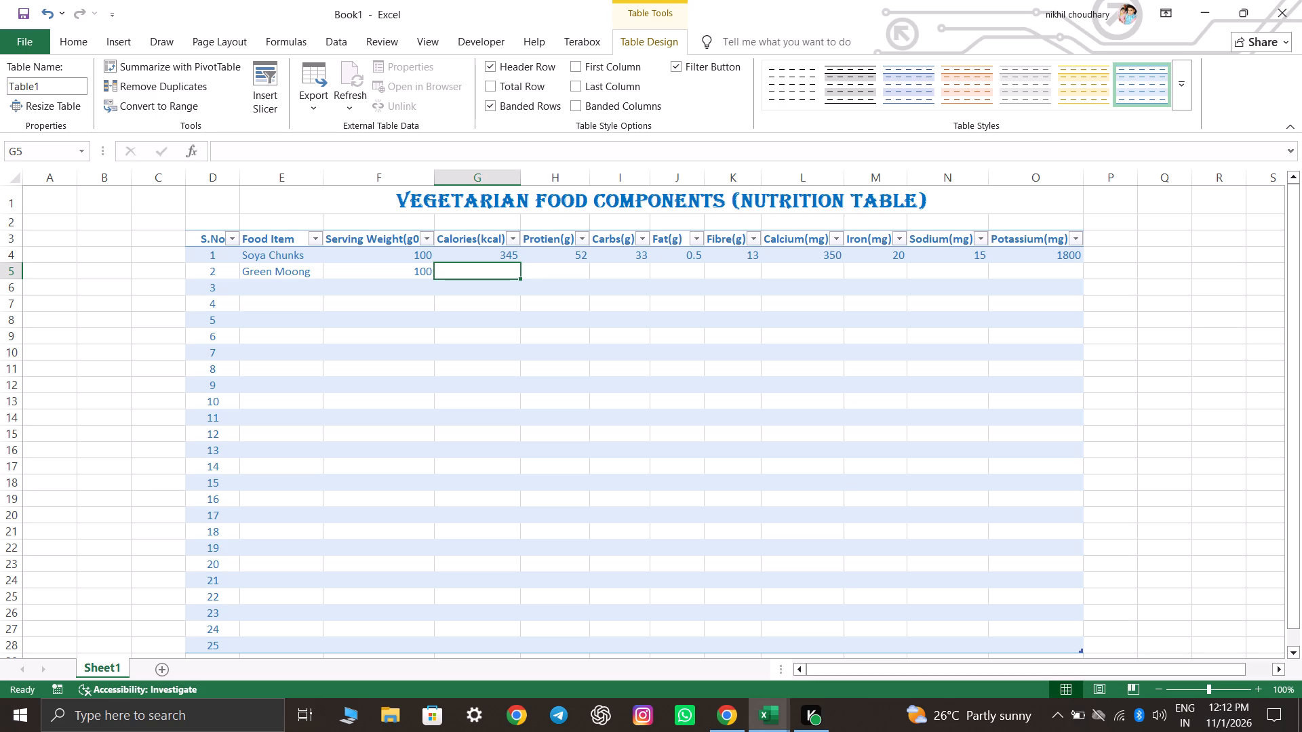
Enter Green Moong's calories as 347, protein 23.9, carbs 62.6 and fat 1.2 in row 5.
{"action": "left_click", "coordinate": [481, 273]}
{"action": "type", "text": "347"}
{"action": "key", "text": "Right"}
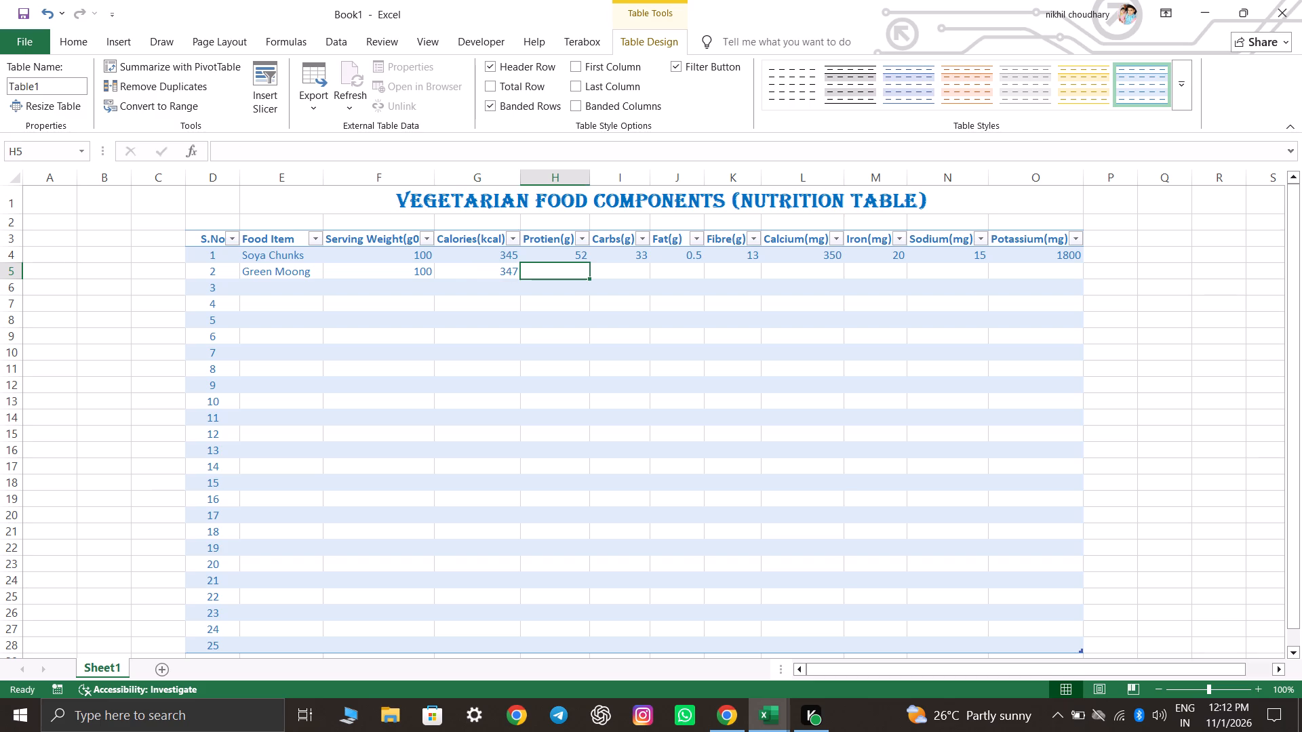
{"action": "type", "text": "23."}
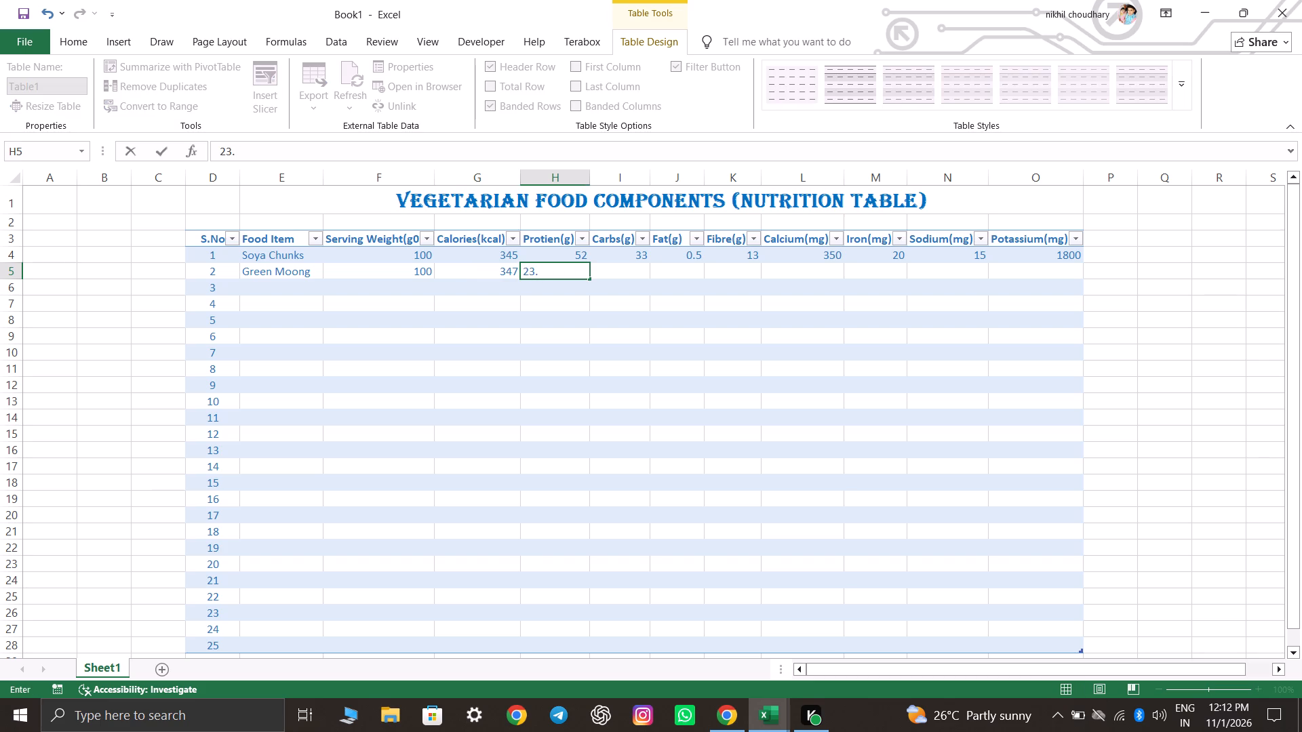
{"action": "key", "text": "9"}
{"action": "key", "text": "Right"}
{"action": "type", "text": "62"}
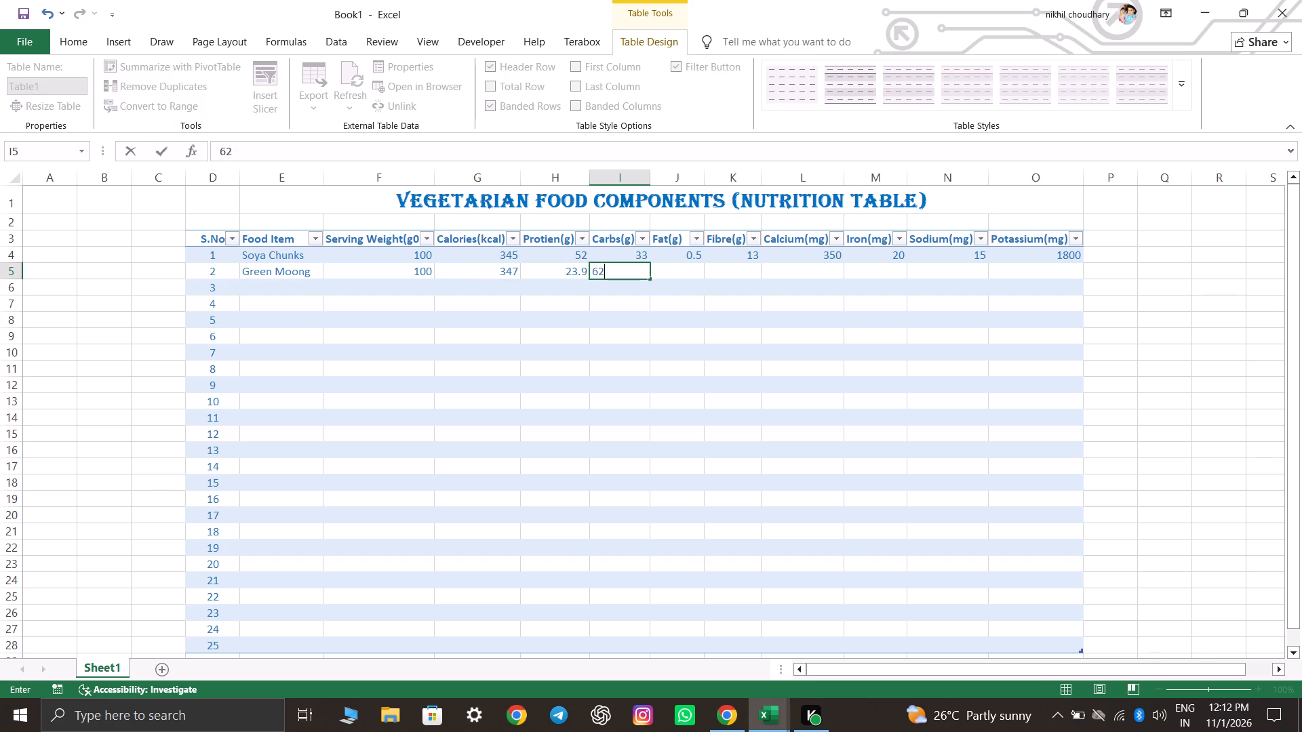
{"action": "key", "text": "period"}
{"action": "key", "text": "6"}
{"action": "key", "text": "Right"}
{"action": "type", "text": "1.2"}
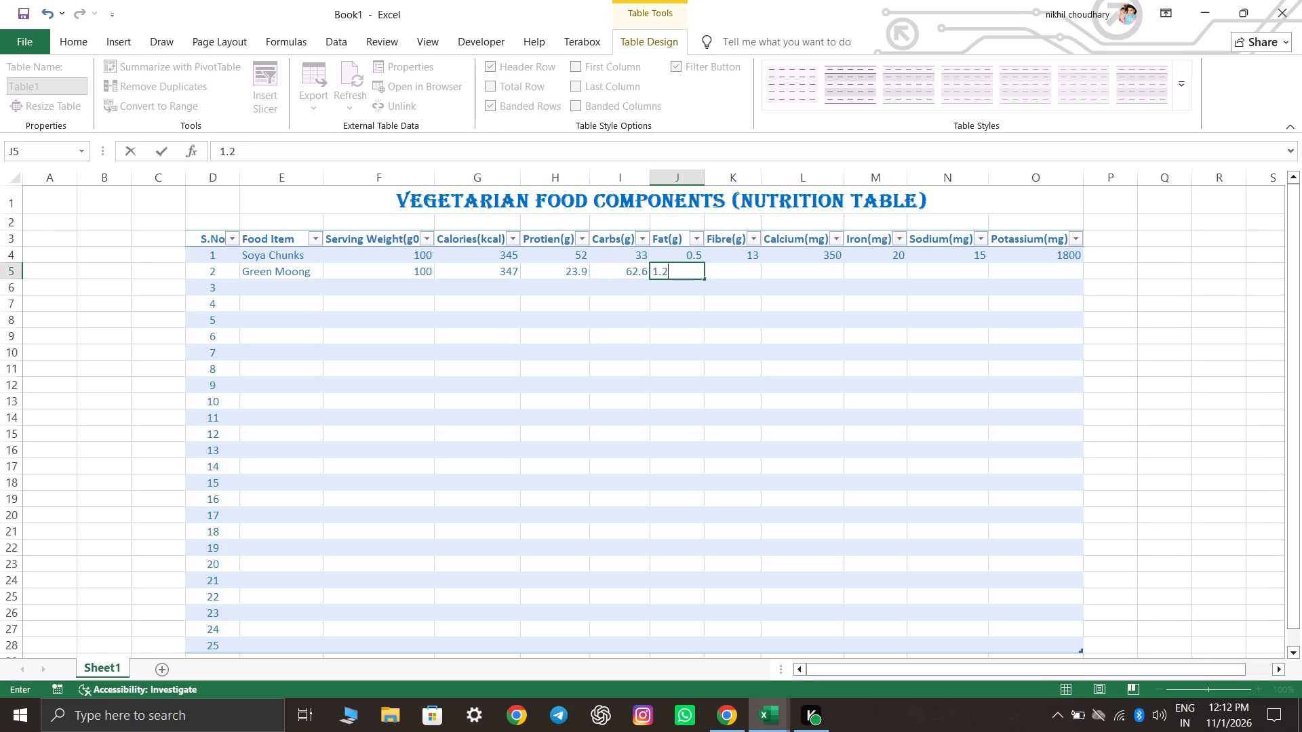
{"action": "key", "text": "Right"}
Complete the Green Moong row with fibre 16.3, calcium 132, iron 6.7, sodium 15 and potassium 1246.
{"action": "key", "text": "1"}
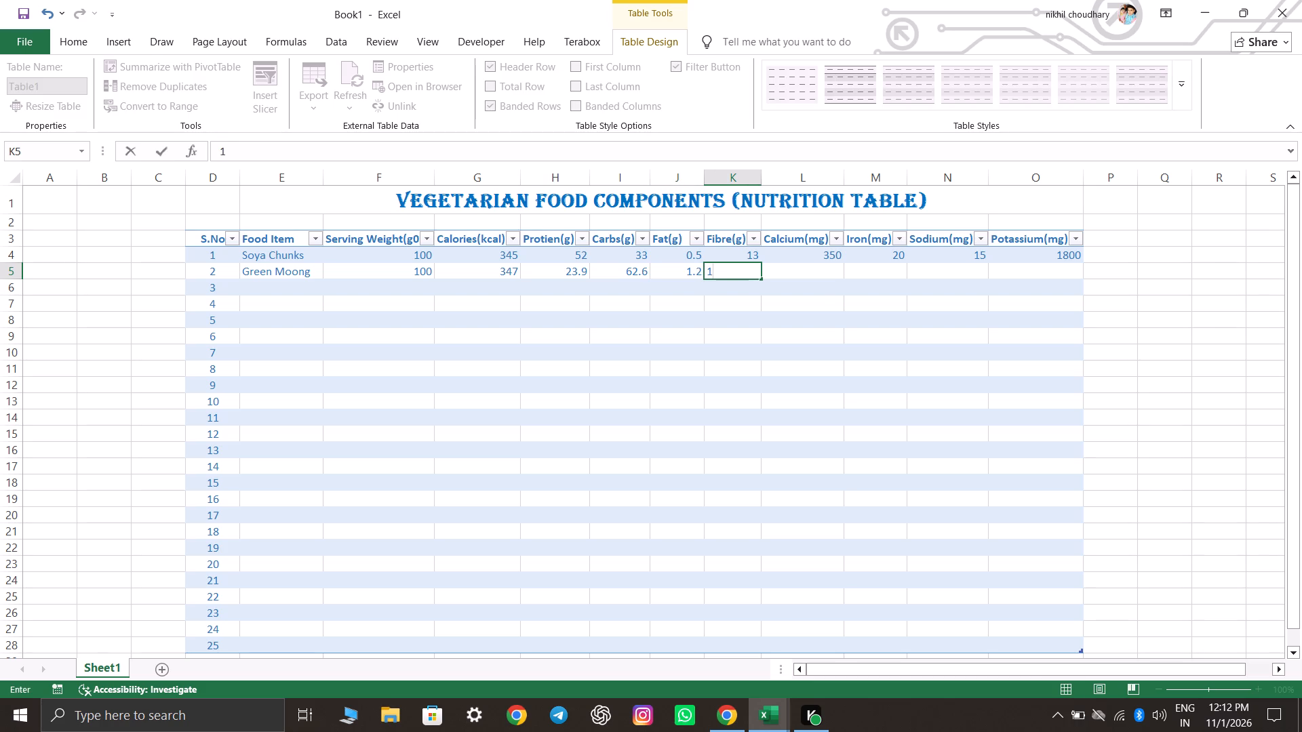
{"action": "type", "text": "6."}
{"action": "key", "text": "3"}
{"action": "key", "text": "Right"}
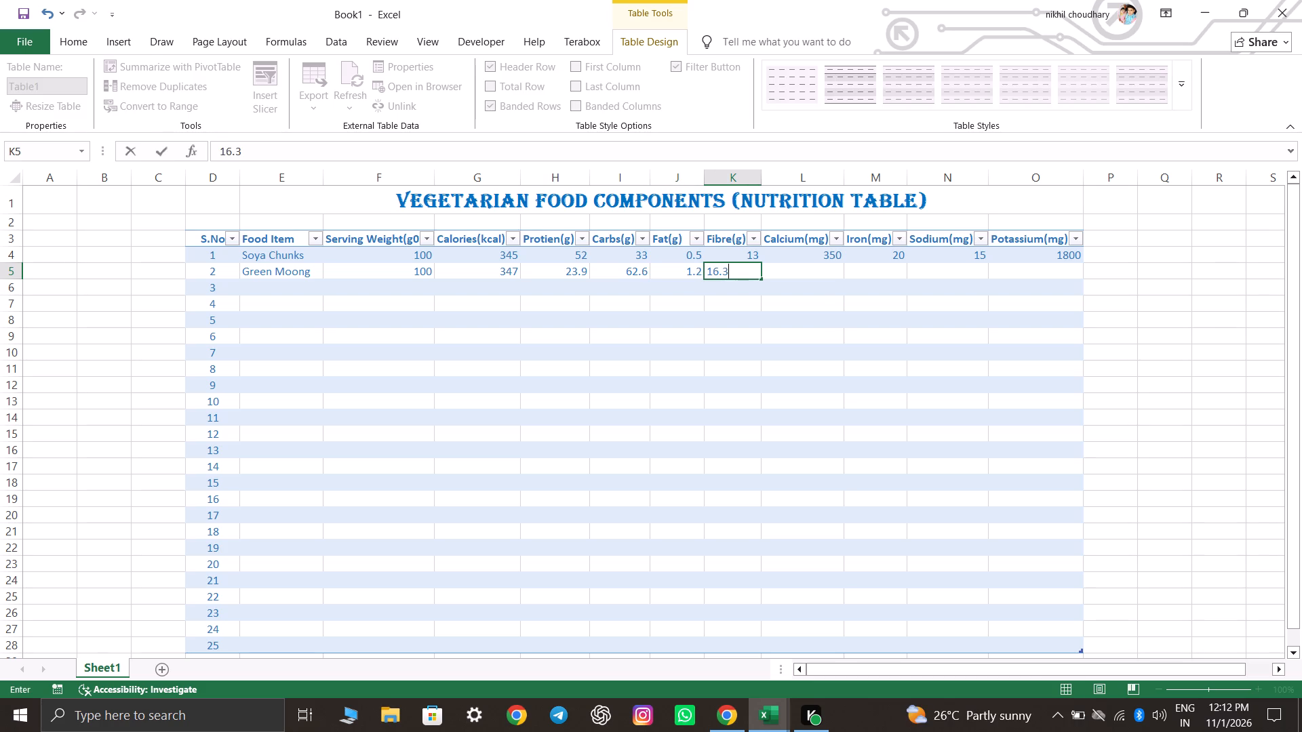
{"action": "type", "text": "13"}
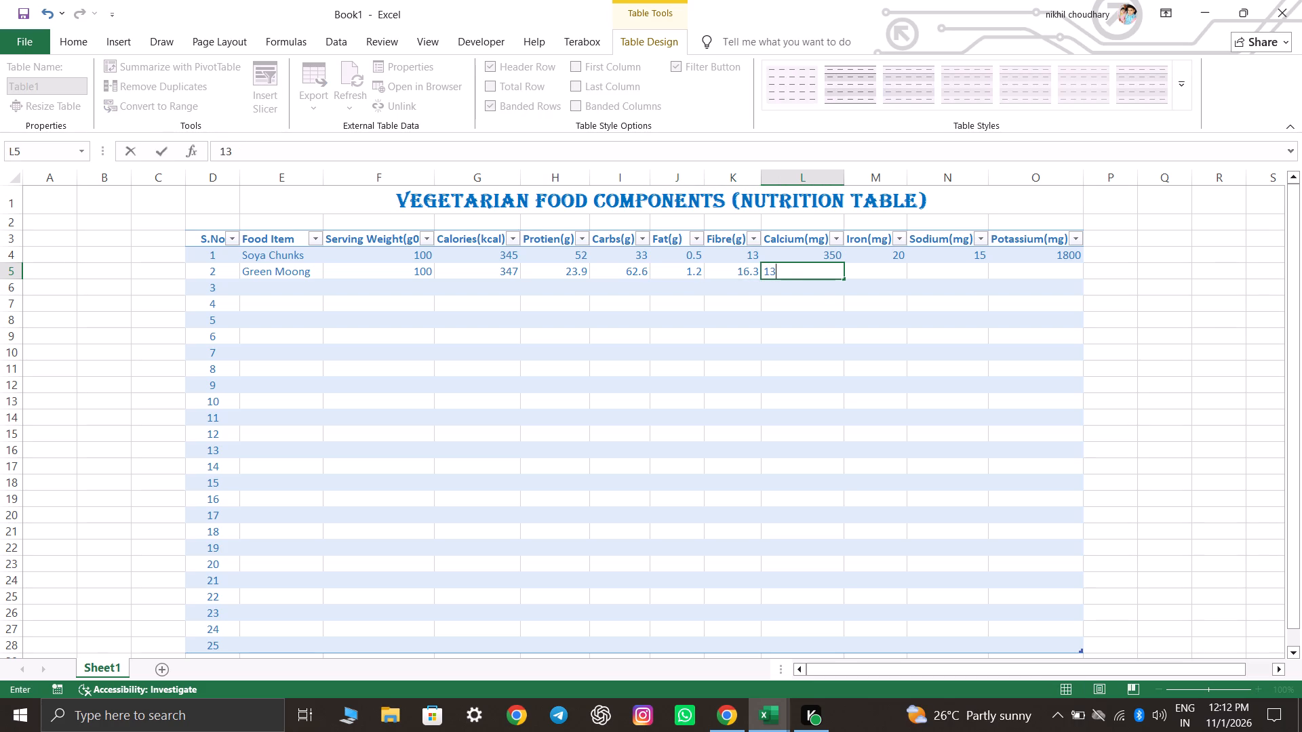
{"action": "key", "text": "2"}
{"action": "key", "text": "Right"}
{"action": "type", "text": "6.7"}
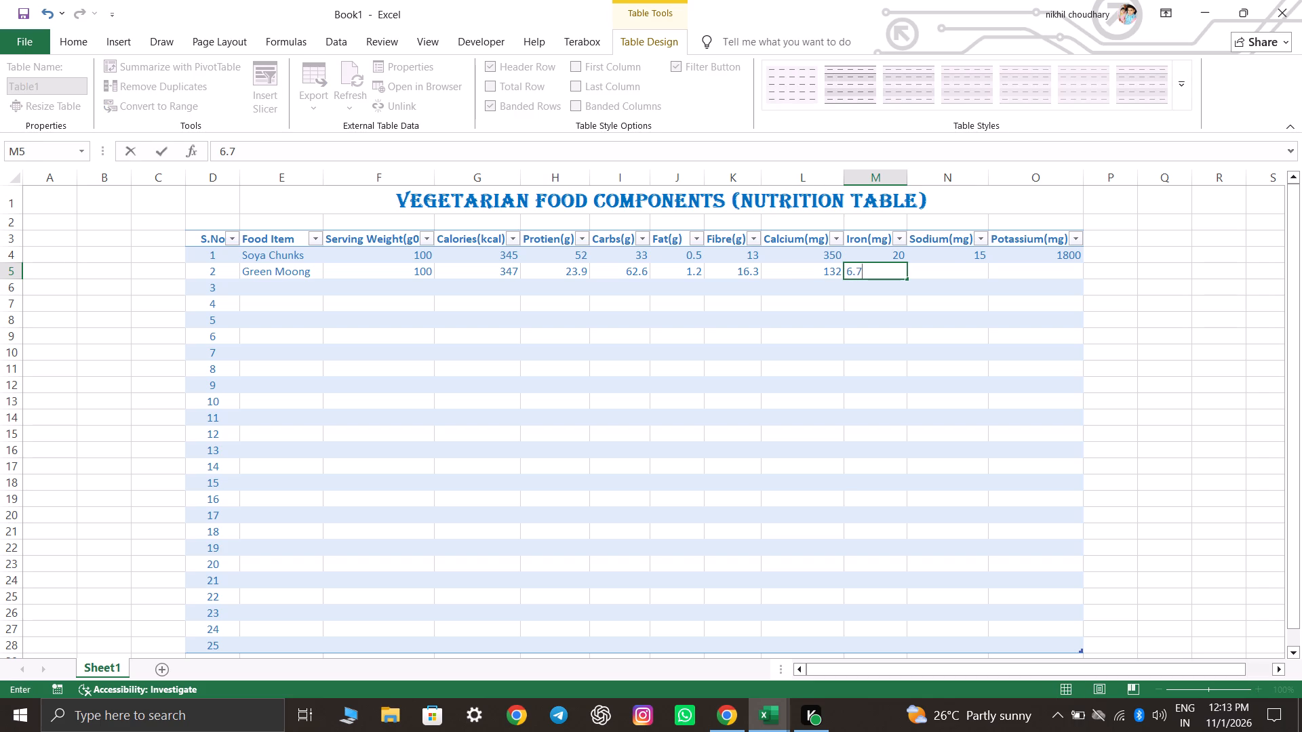
{"action": "key", "text": "Right"}
{"action": "type", "text": "15"}
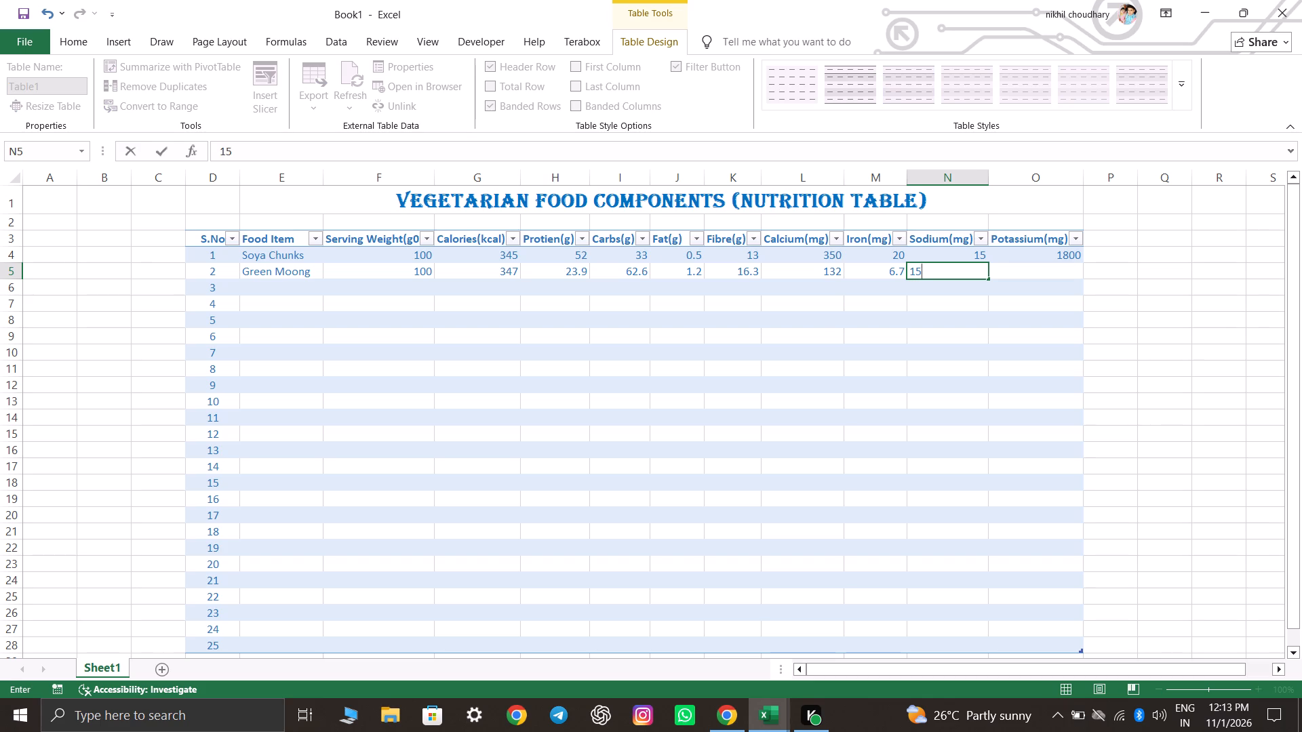
{"action": "key", "text": "Right"}
{"action": "type", "text": "1246"}
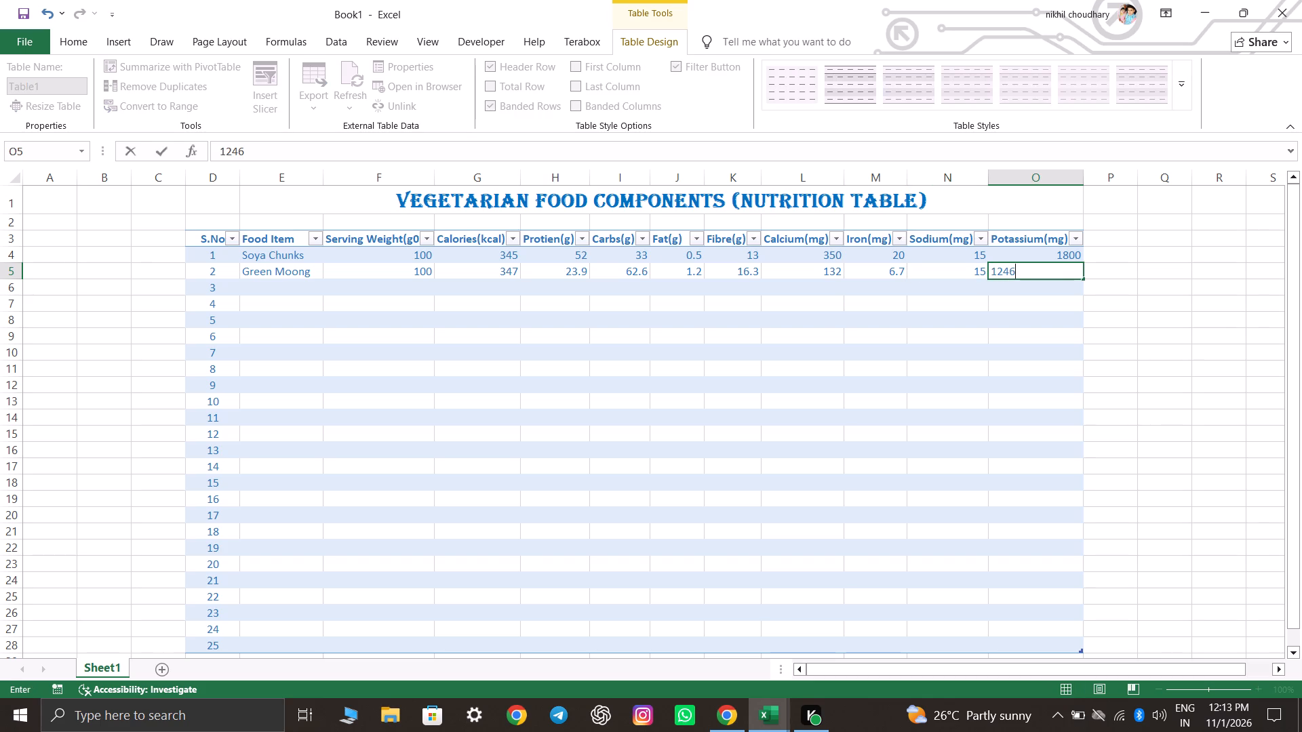
{"action": "key", "text": "Return"}
Enter "Toor Dal" as the third food item in row 6.
{"action": "key", "text": "Left"}
{"action": "key", "text": "Left"}
{"action": "key", "text": "Left"}
{"action": "key", "text": "Left"}
{"action": "key", "text": "Left"}
{"action": "key", "text": "Left"}
{"action": "key", "text": "Left"}
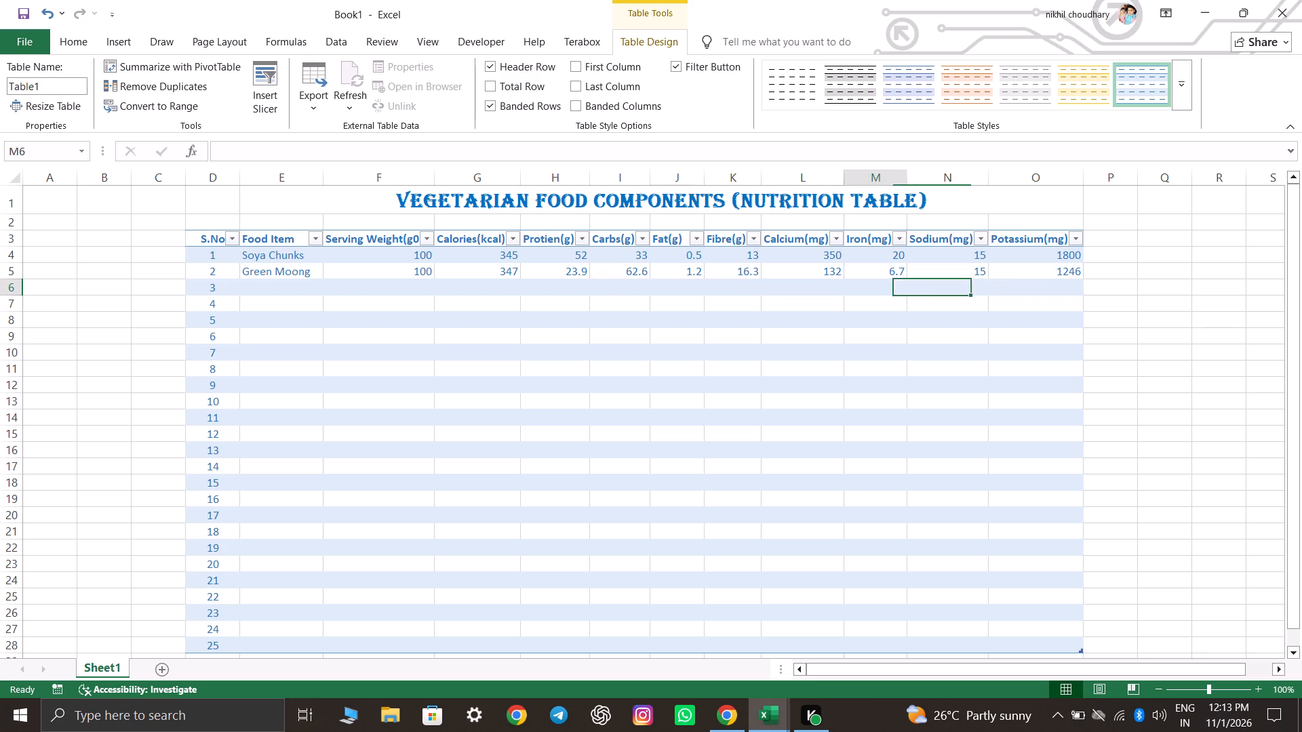
{"action": "key", "text": "Left"}
{"action": "key", "text": "Left"}
{"action": "key", "text": "Left"}
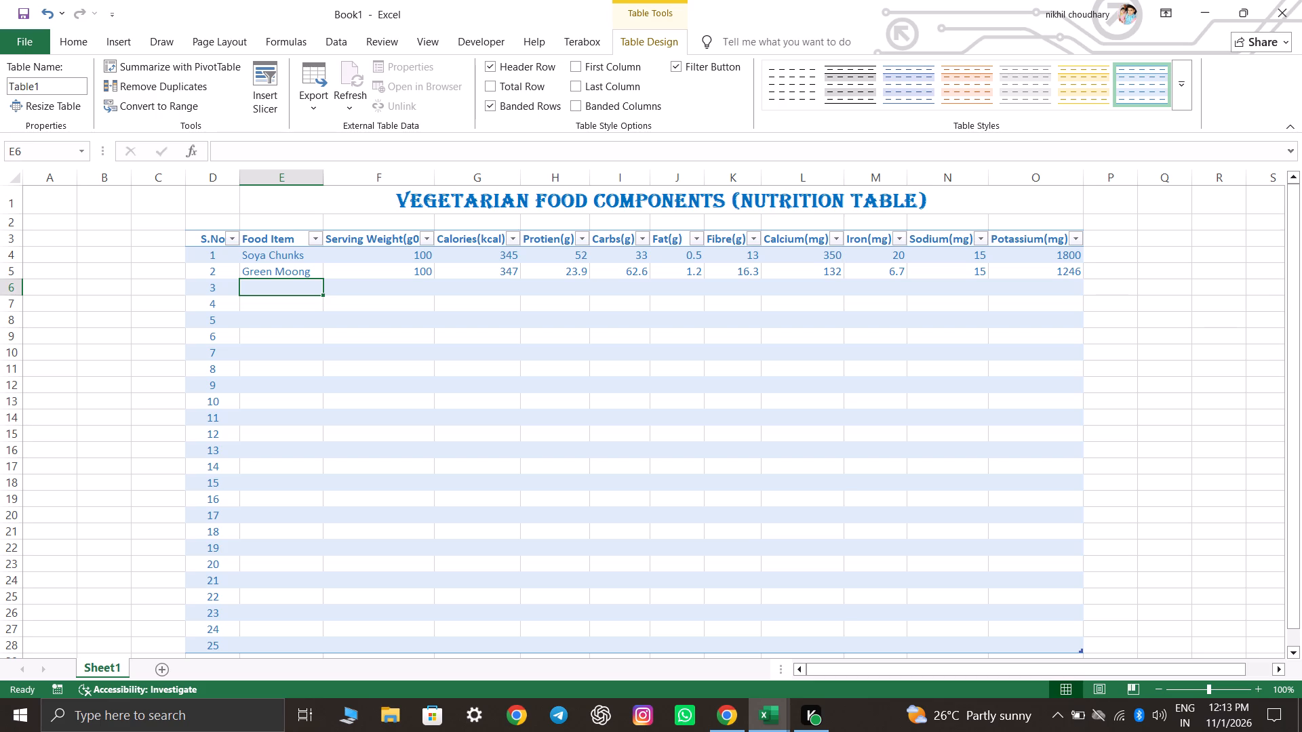
{"action": "type", "text": "Toor Dal"}
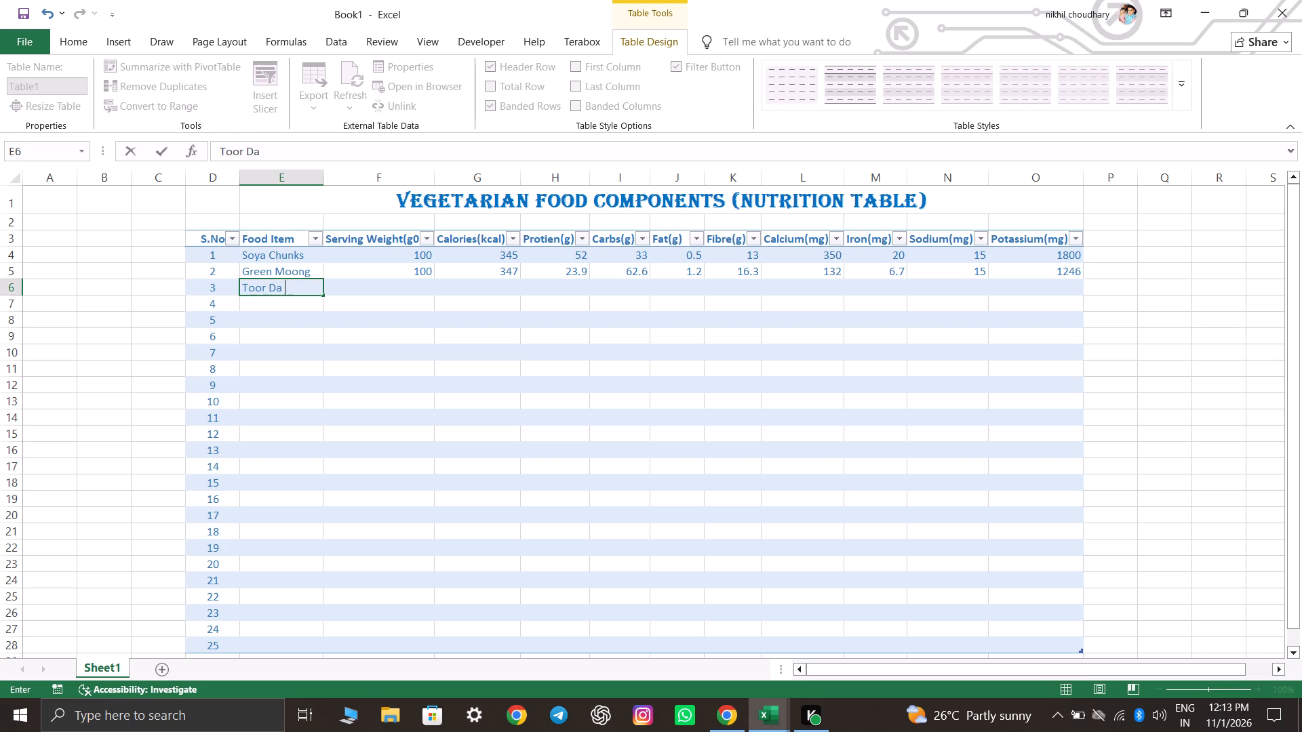
{"action": "key", "text": "Tab"}
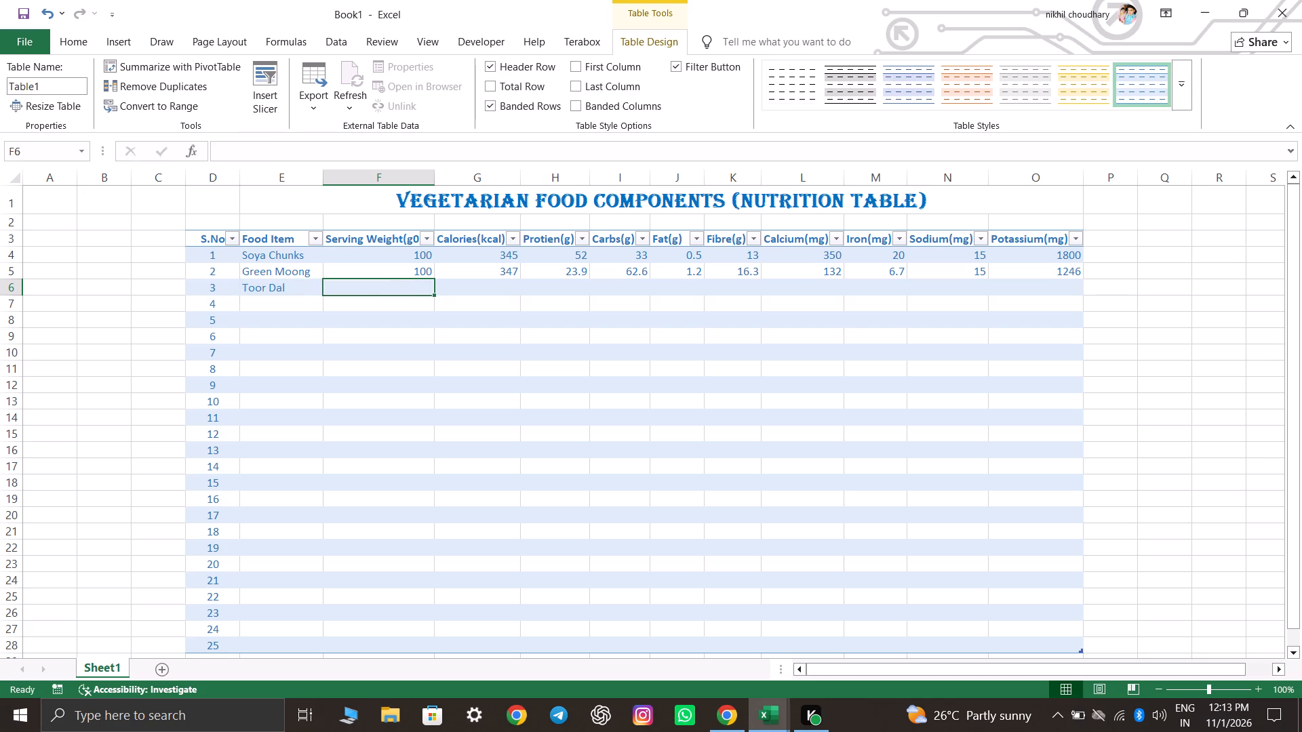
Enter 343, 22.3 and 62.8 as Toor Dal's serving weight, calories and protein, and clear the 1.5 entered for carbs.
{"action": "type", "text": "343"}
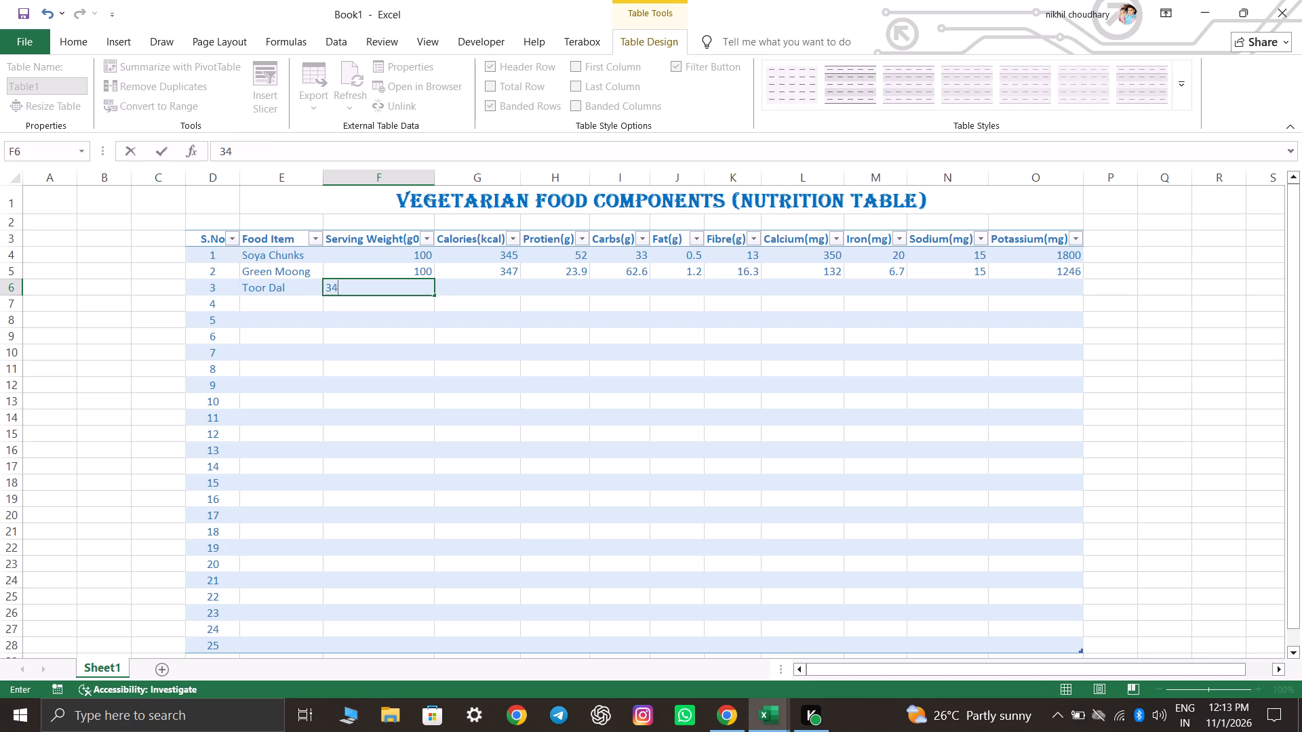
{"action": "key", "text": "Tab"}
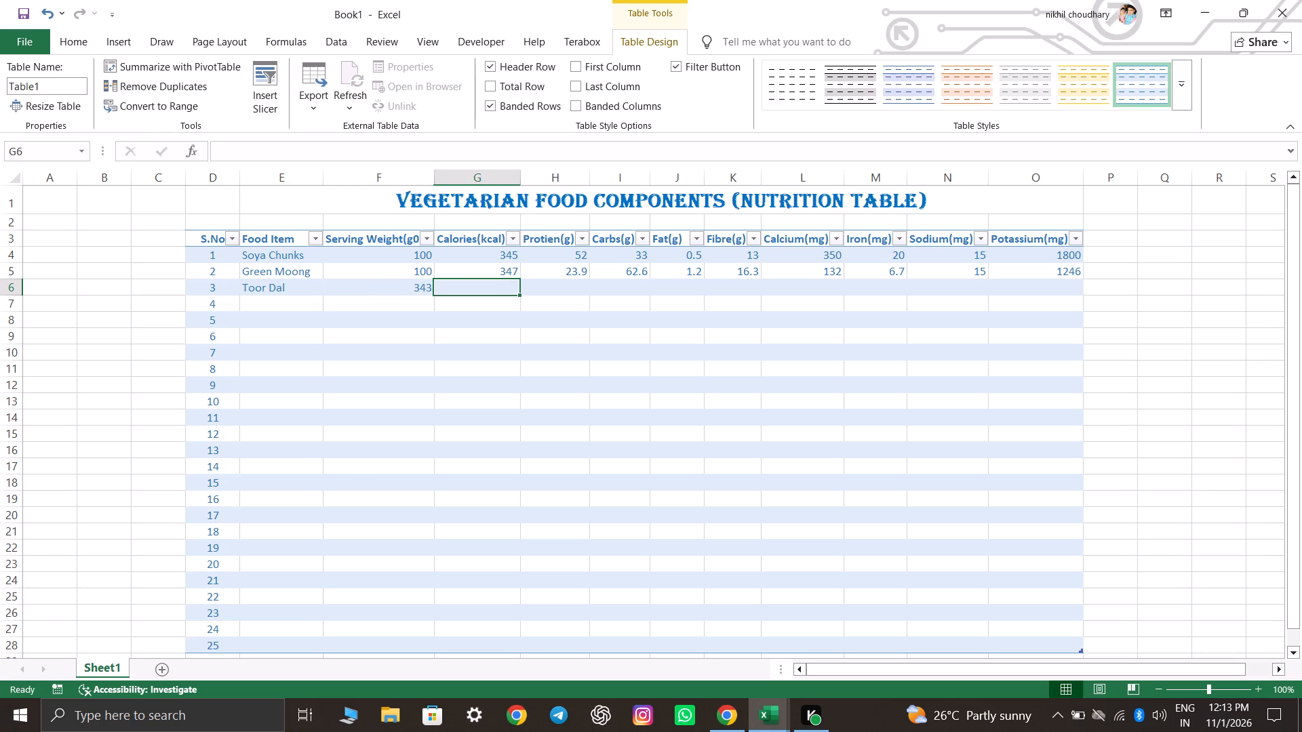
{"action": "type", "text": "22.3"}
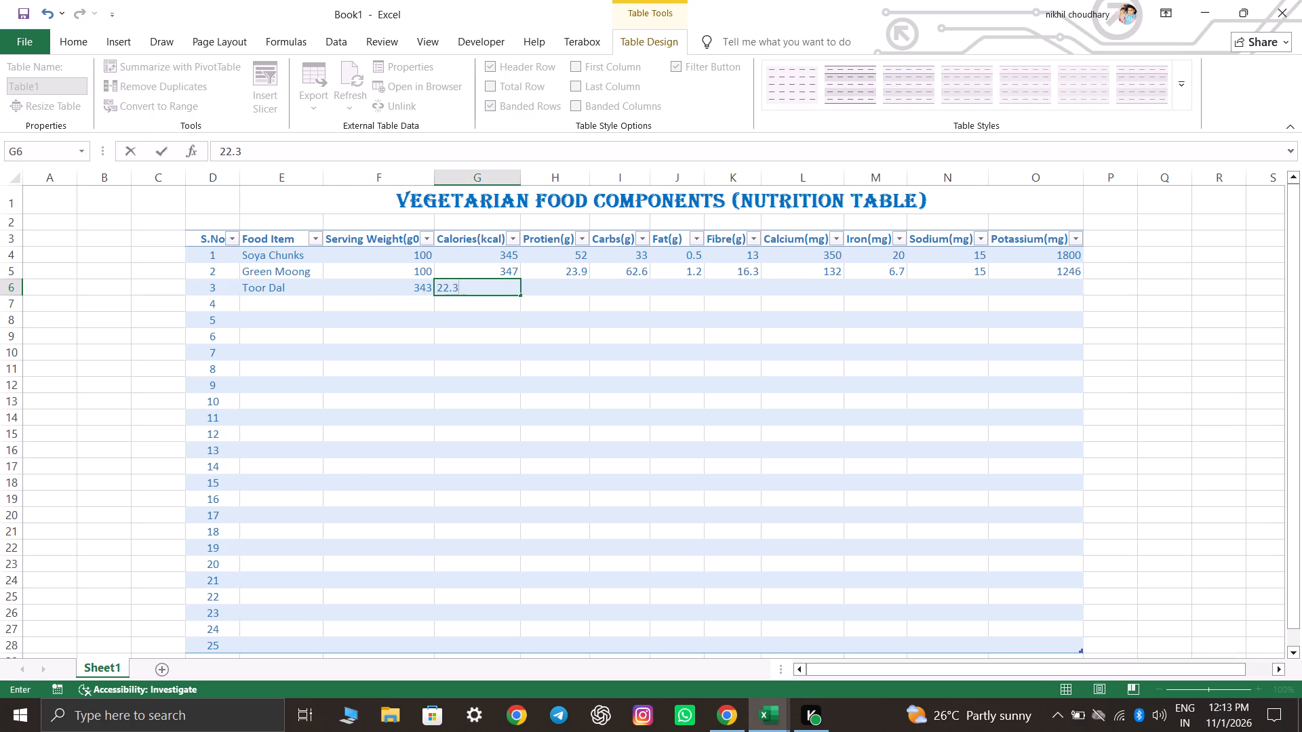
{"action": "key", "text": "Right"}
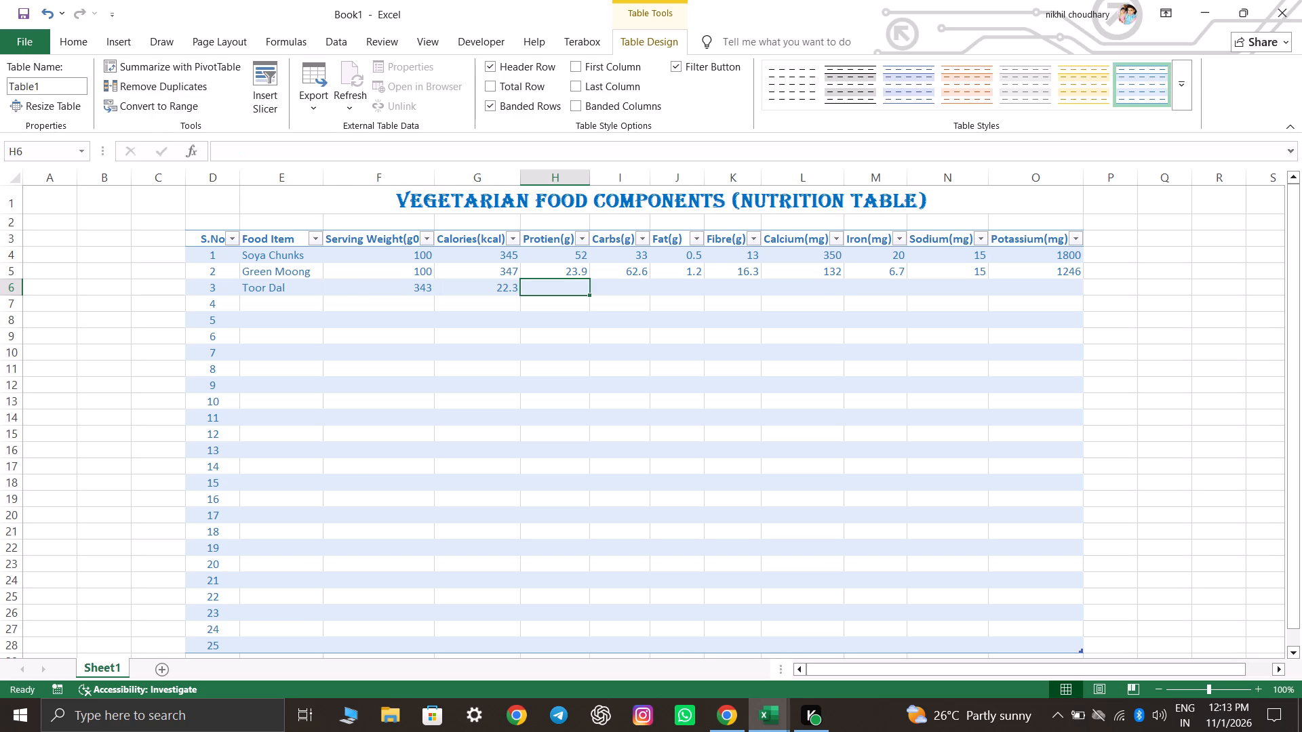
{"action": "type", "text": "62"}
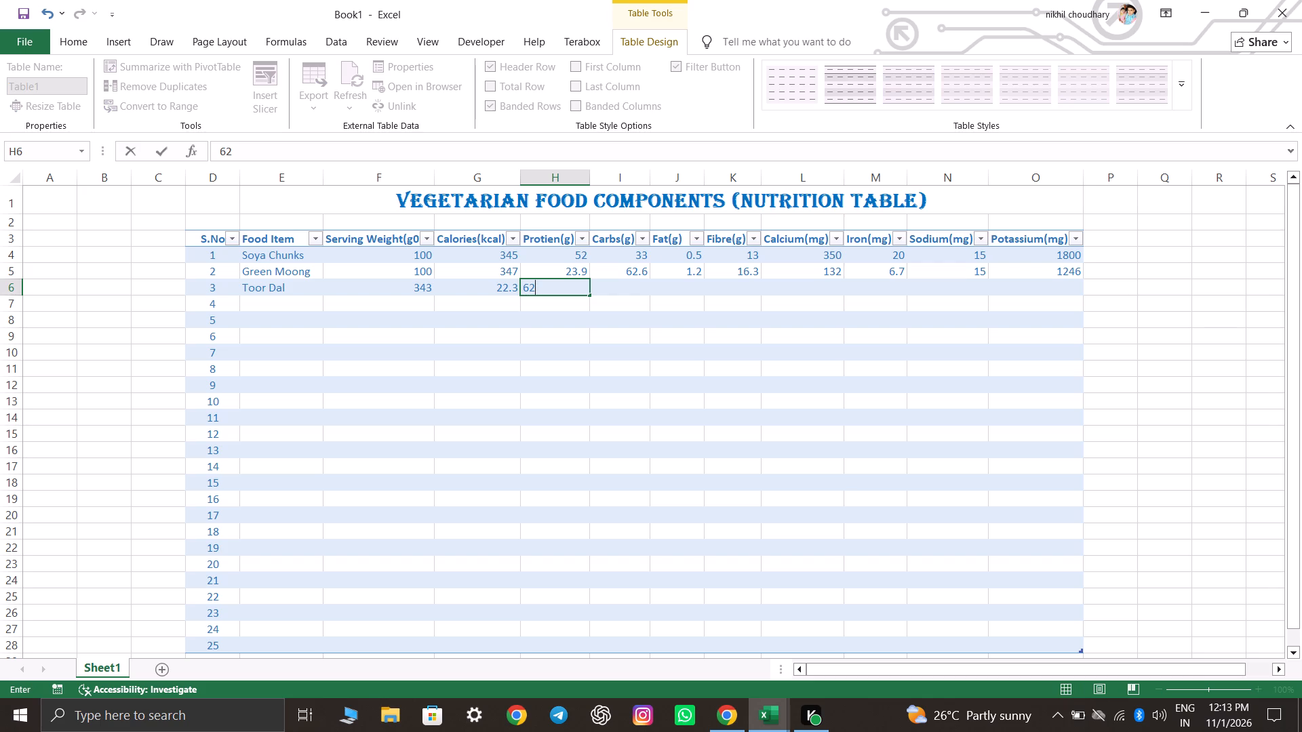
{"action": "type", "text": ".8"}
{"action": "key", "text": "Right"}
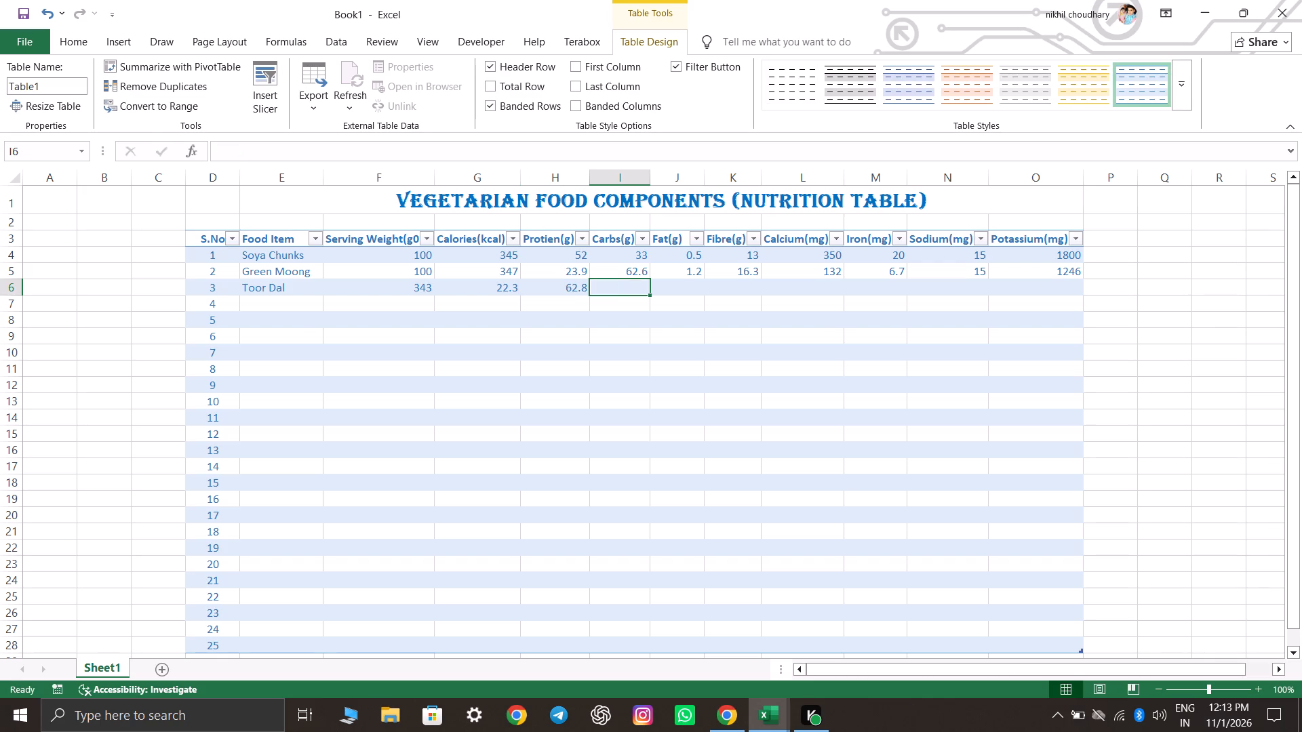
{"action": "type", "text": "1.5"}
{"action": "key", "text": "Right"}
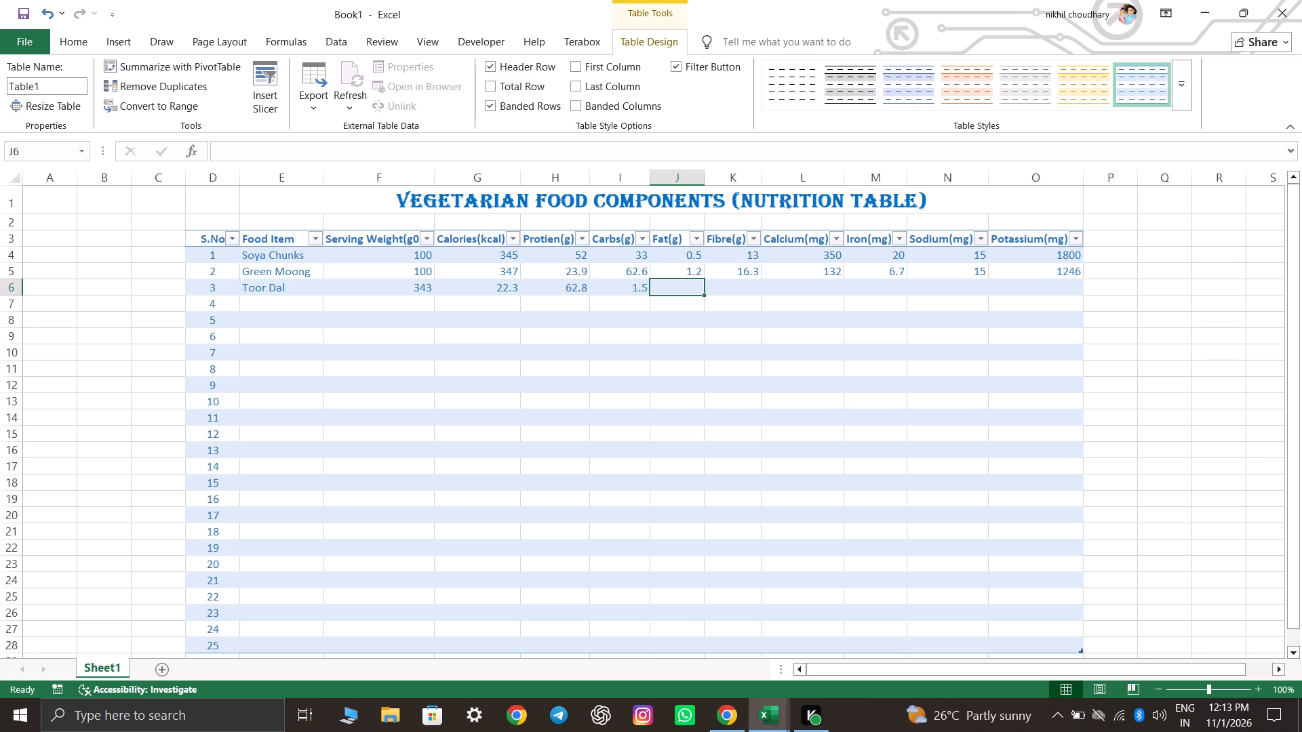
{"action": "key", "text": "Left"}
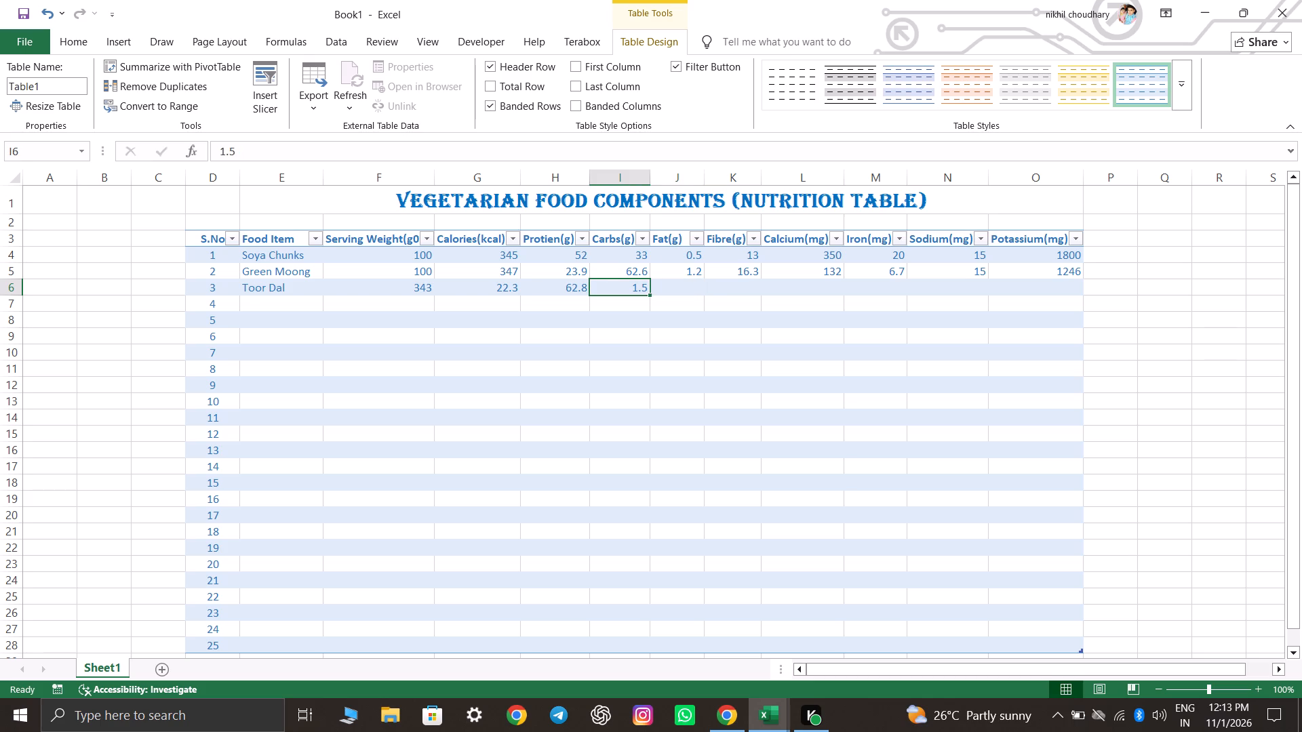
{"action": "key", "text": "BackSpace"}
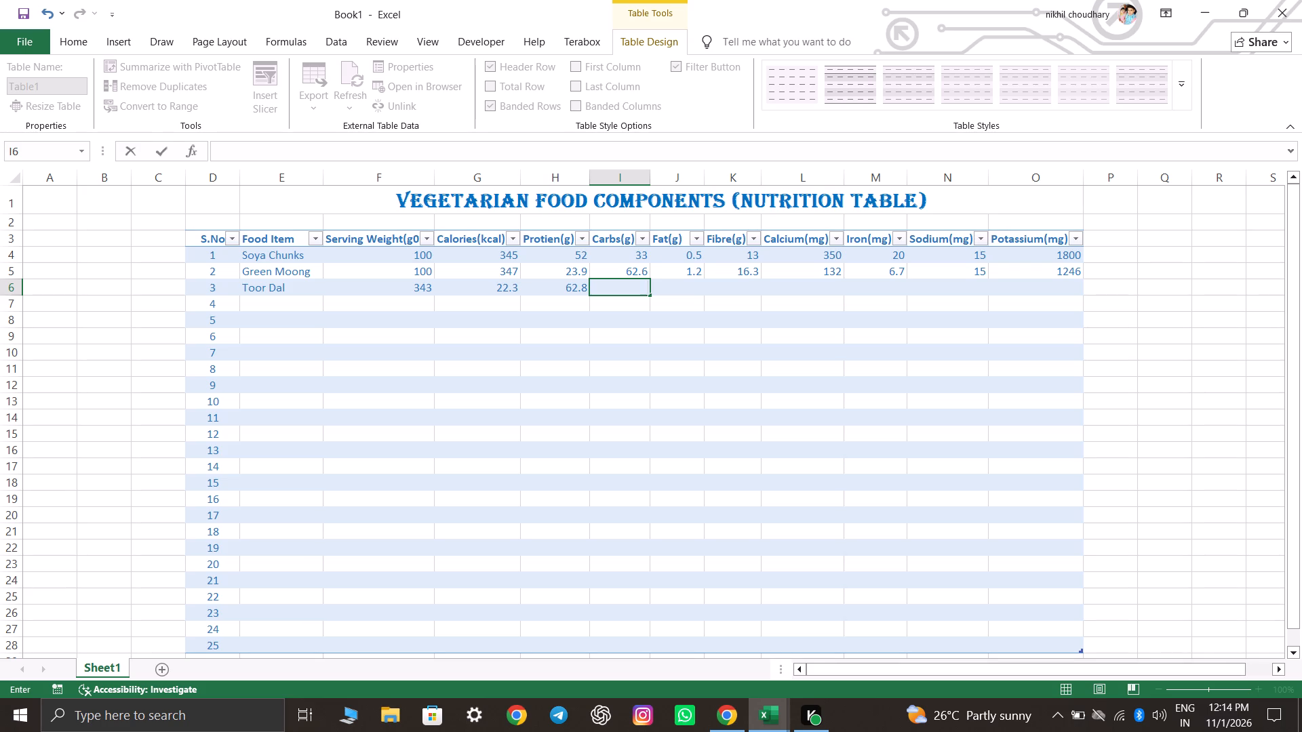
Correct Toor Dal's serving weight to 100, calories to 343 and protein to 22.3 in row 6.
{"action": "left_click", "coordinate": [411, 285]}
{"action": "type", "text": "100"}
{"action": "key", "text": "Right"}
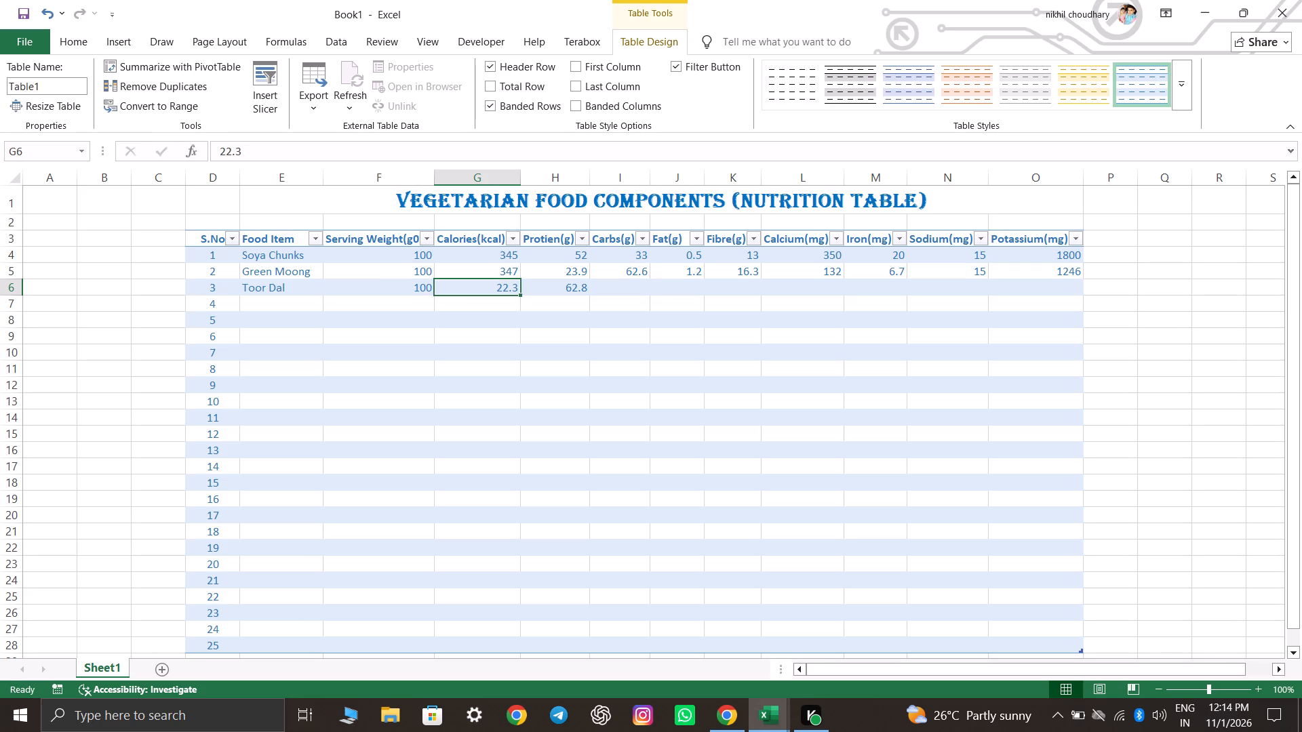
{"action": "type", "text": "343"}
{"action": "key", "text": "Right"}
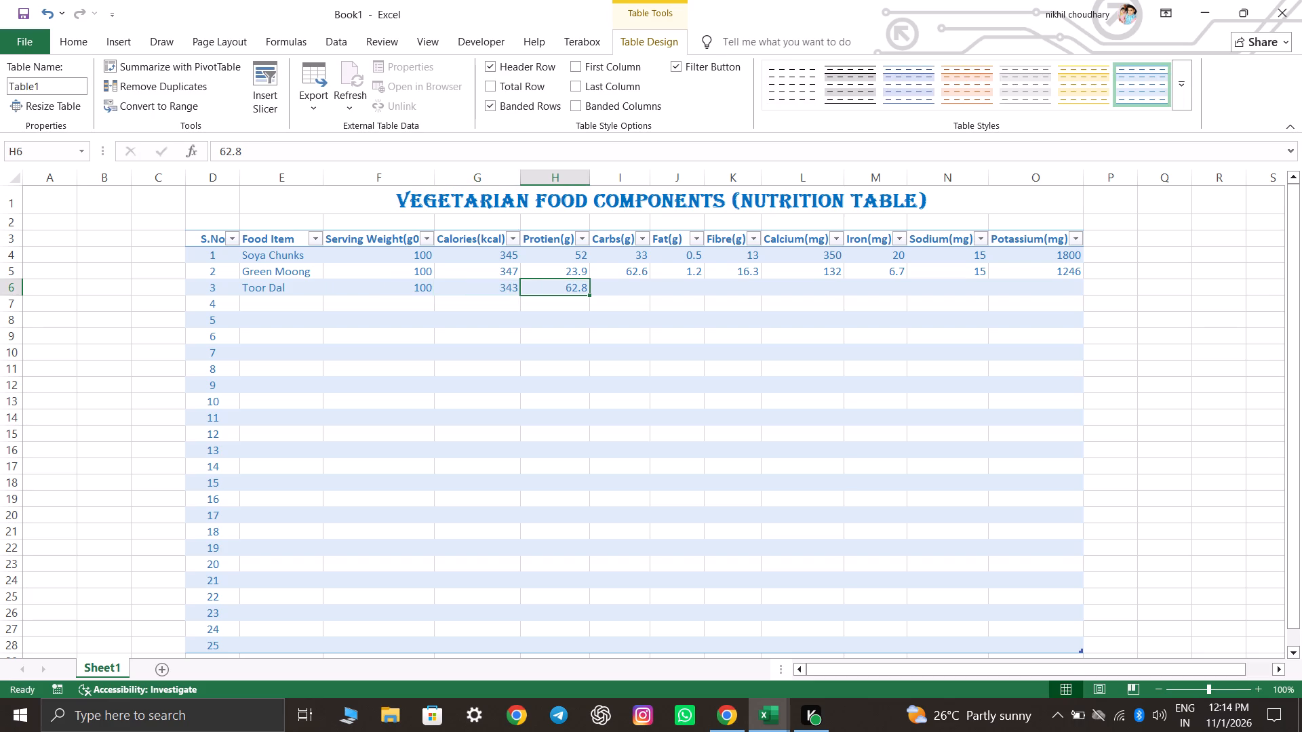
{"action": "type", "text": "22.3"}
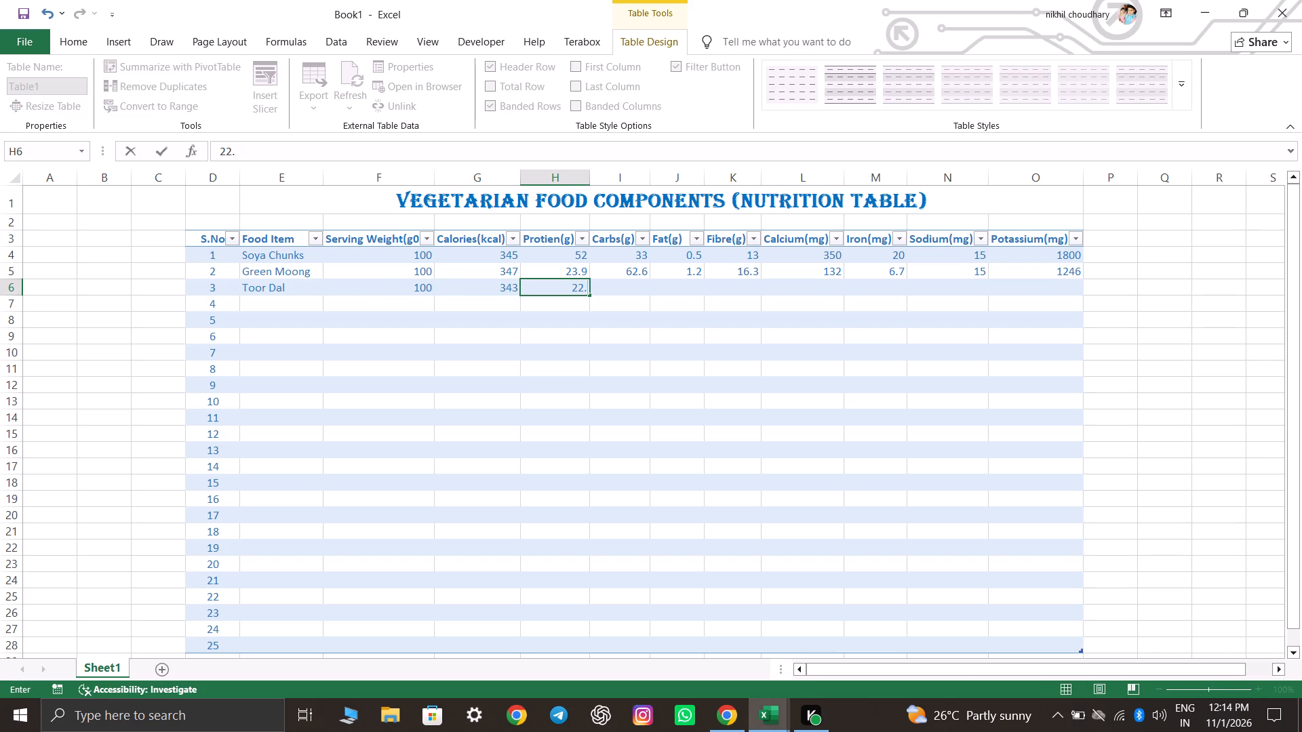
{"action": "key", "text": "Right"}
Enter Toor Dal's carbs as 62.8, fat as 1.5 and fibre as 15.
{"action": "type", "text": "62"}
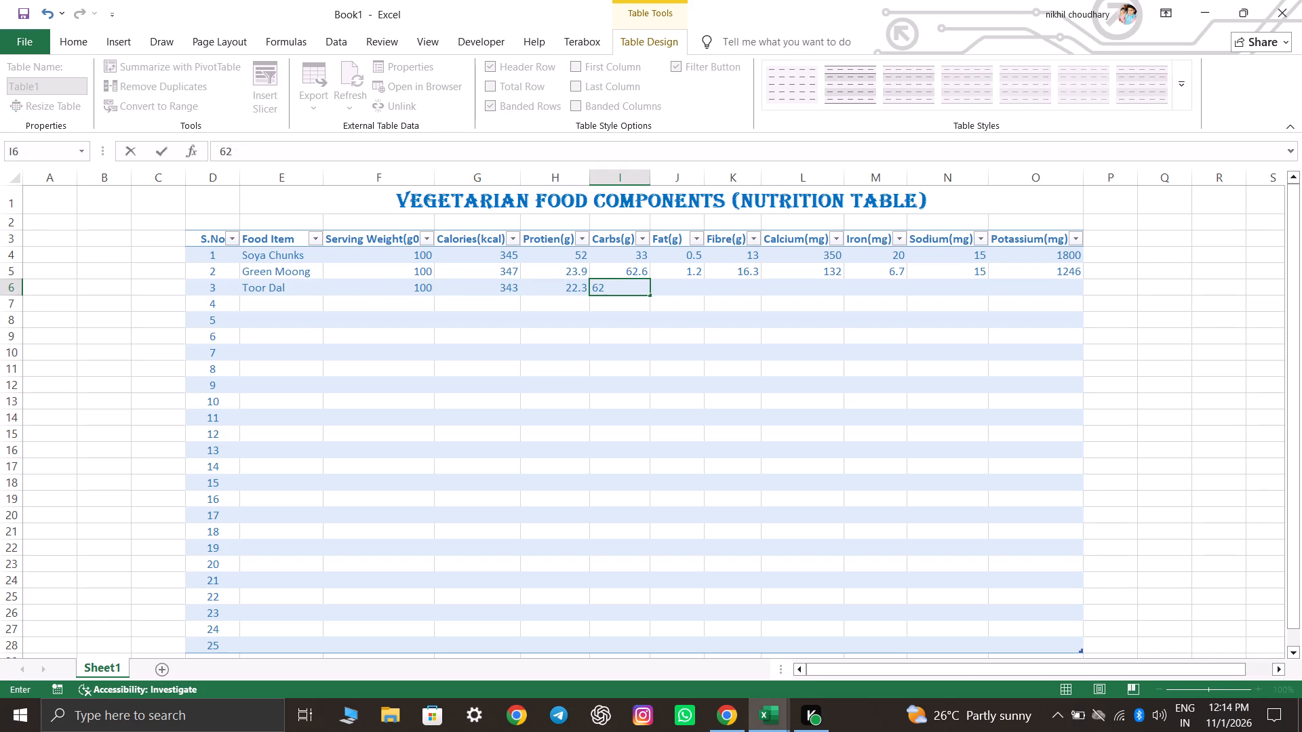
{"action": "type", "text": ".8"}
{"action": "key", "text": "Right"}
{"action": "type", "text": "1.5"}
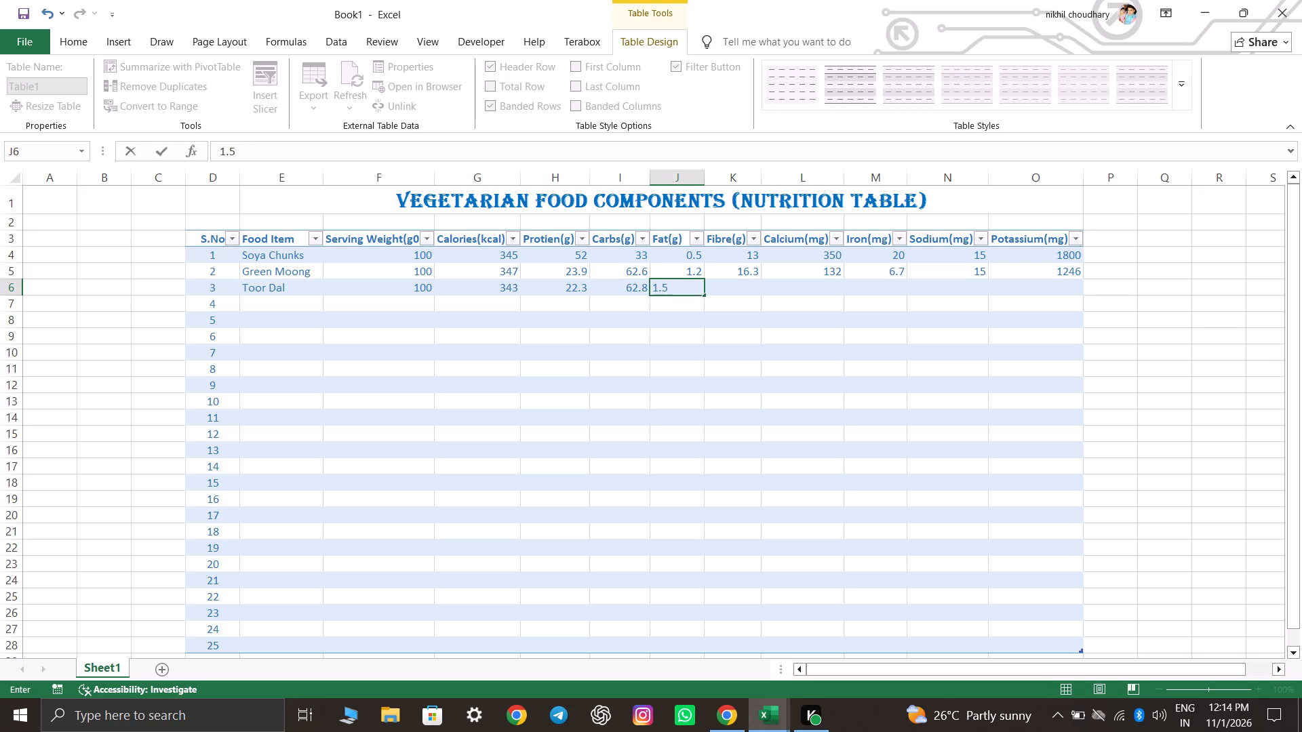
{"action": "key", "text": "Right"}
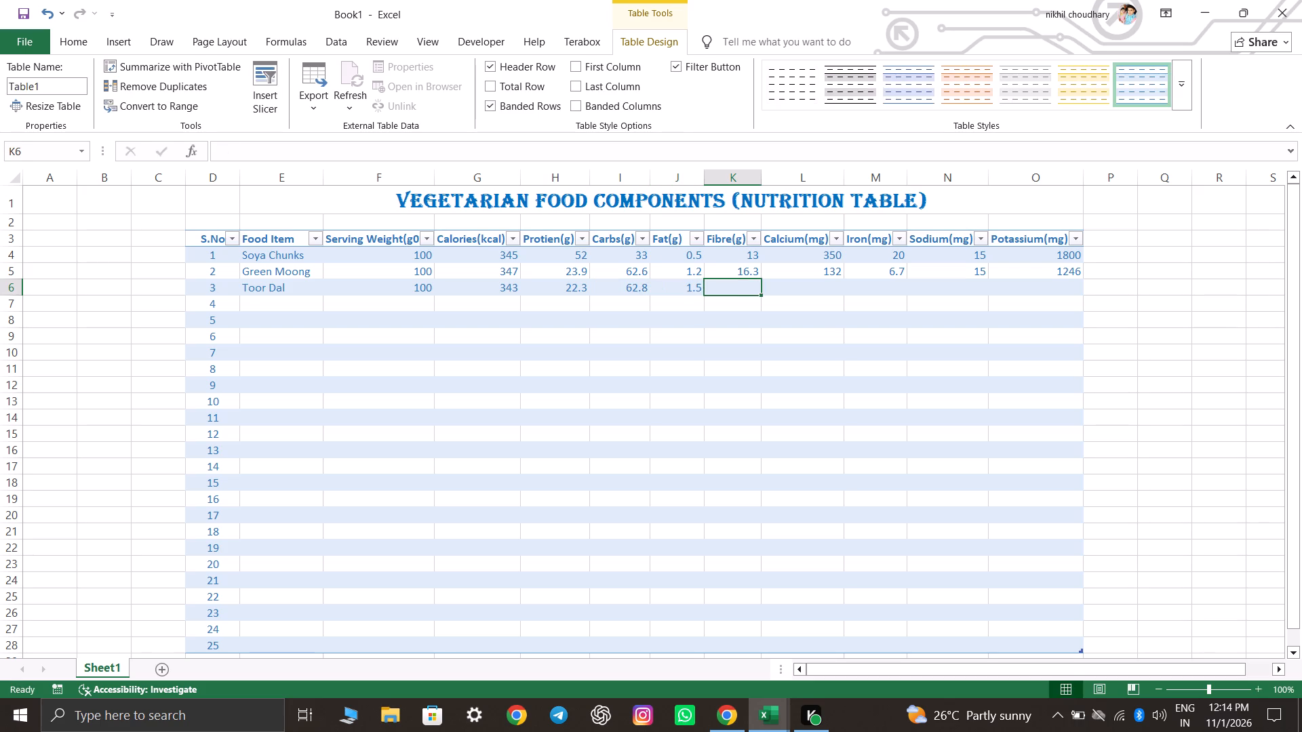
{"action": "type", "text": "15"}
{"action": "key", "text": "Right"}
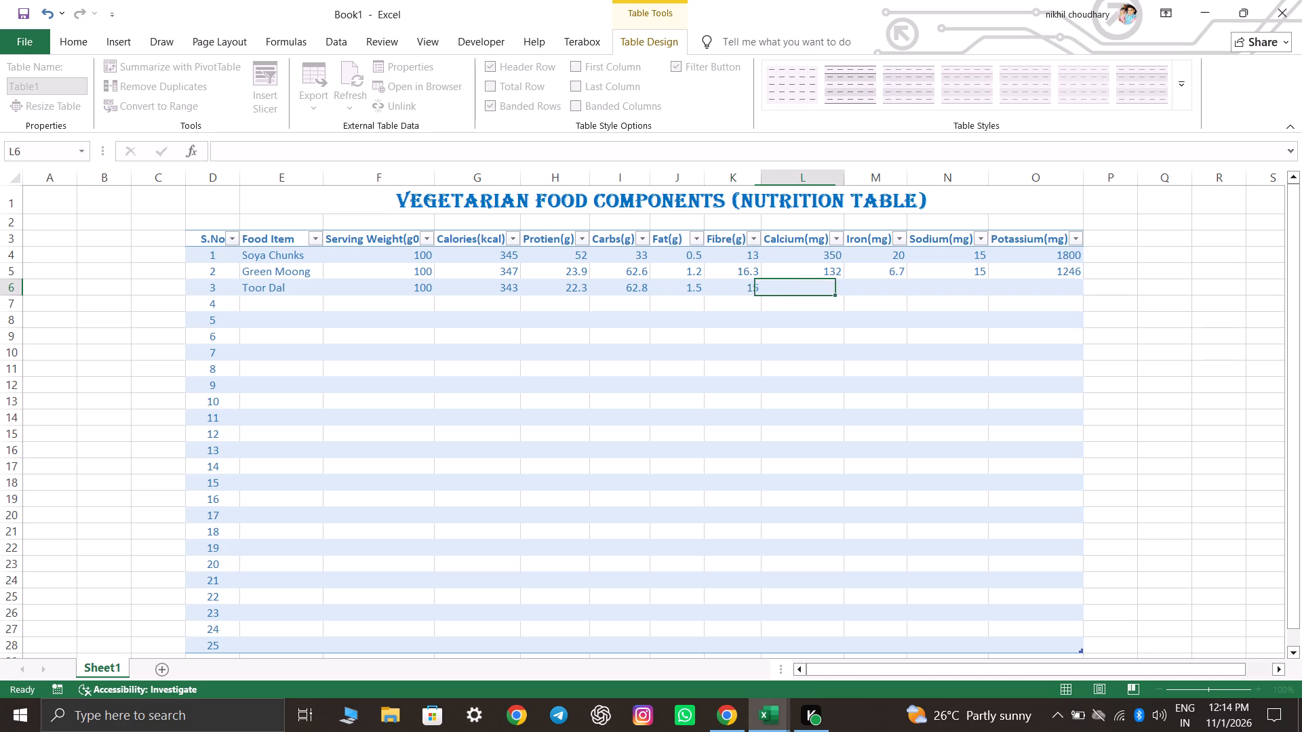
Complete the Toor Dal row with calcium 73, iron 5.2, sodium 17 and potassium 1392.
{"action": "key", "text": "7"}
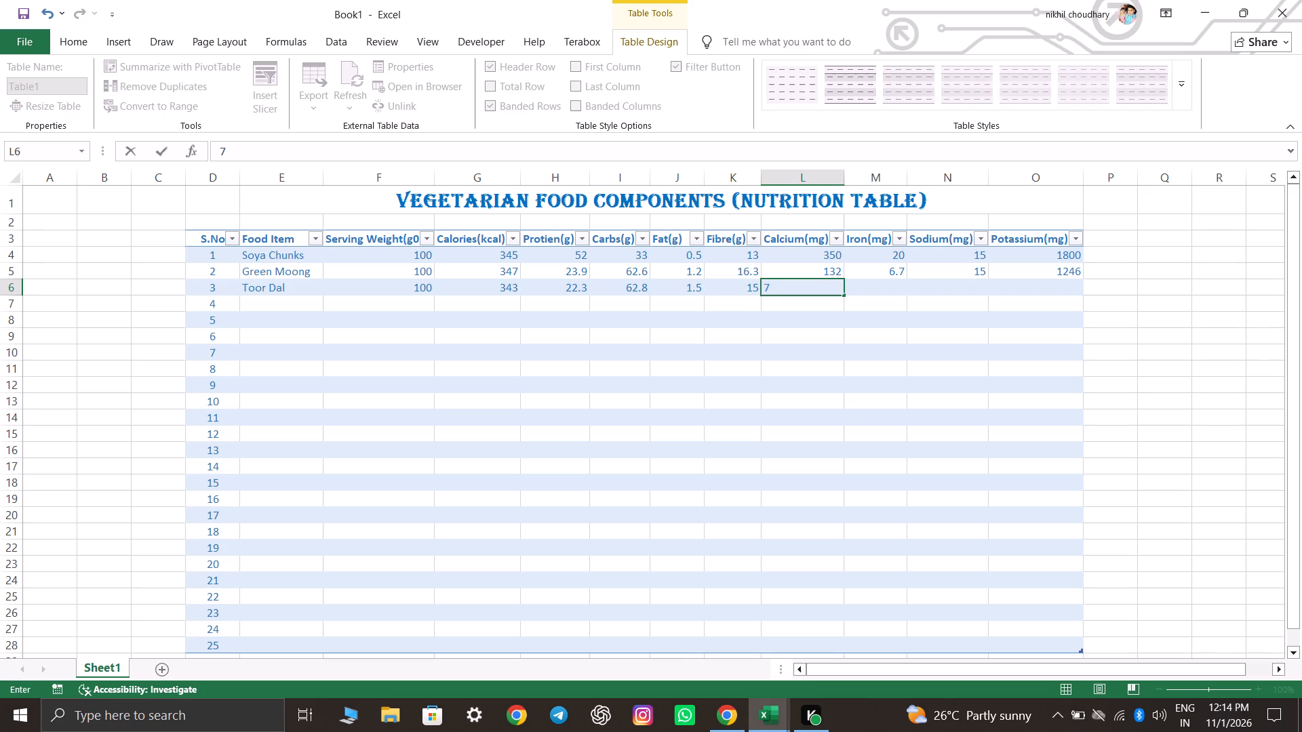
{"action": "key", "text": "3"}
{"action": "key", "text": "Right"}
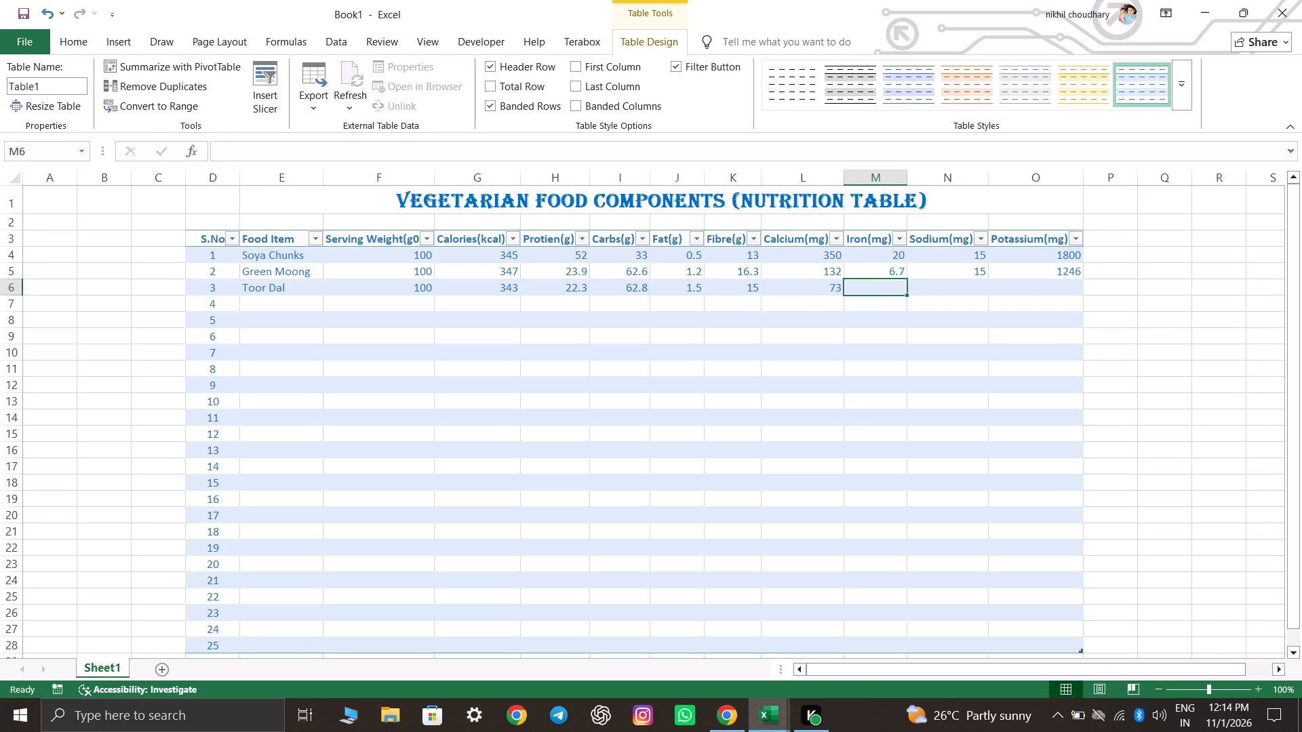
{"action": "type", "text": "5.2"}
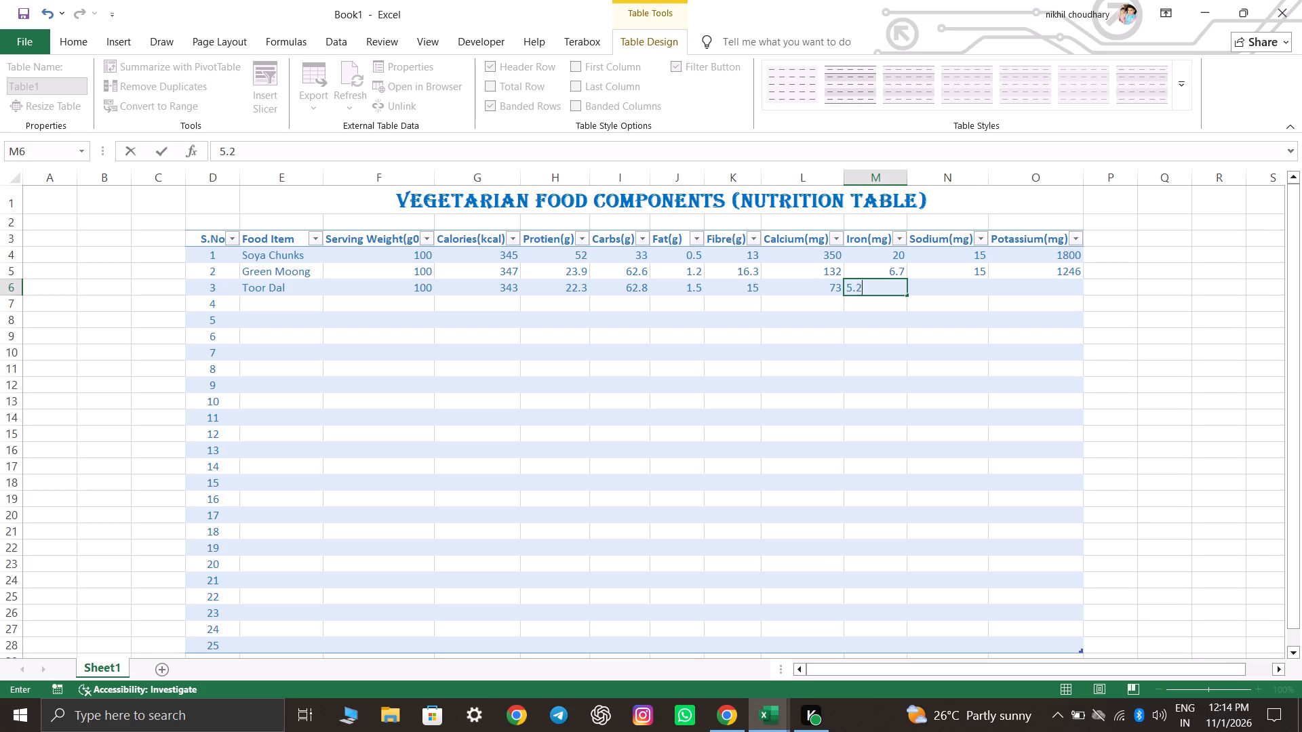
{"action": "key", "text": "Right"}
{"action": "type", "text": "17"}
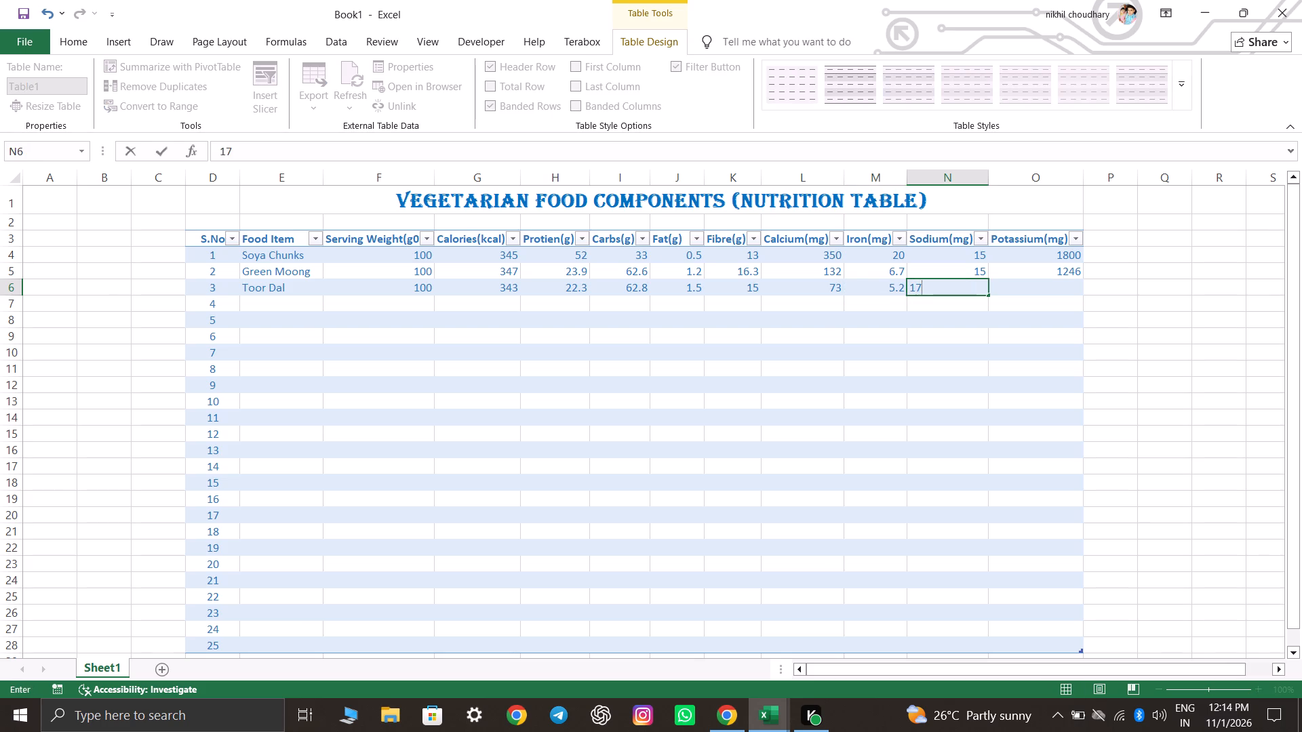
{"action": "key", "text": "Right"}
{"action": "type", "text": "1391"}
{"action": "key", "text": "BackSpace"}
{"action": "key", "text": "2"}
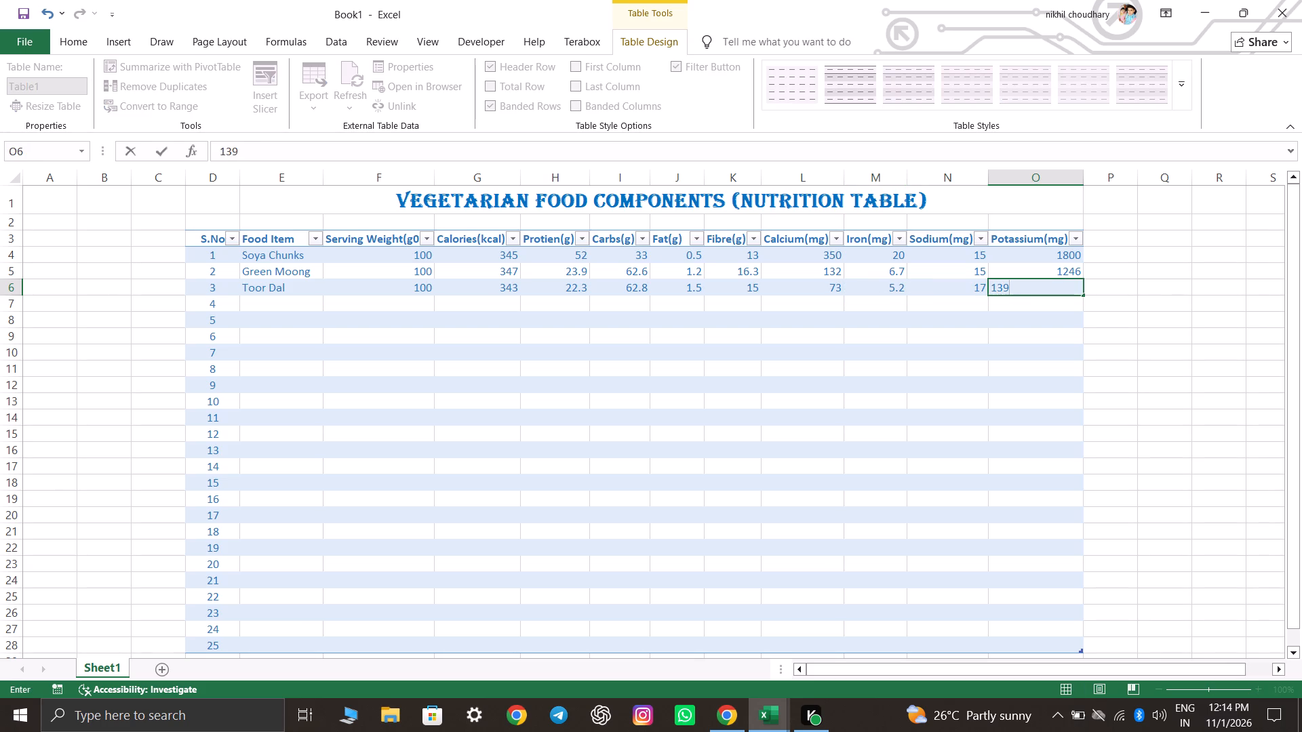
{"action": "key", "text": "Down"}
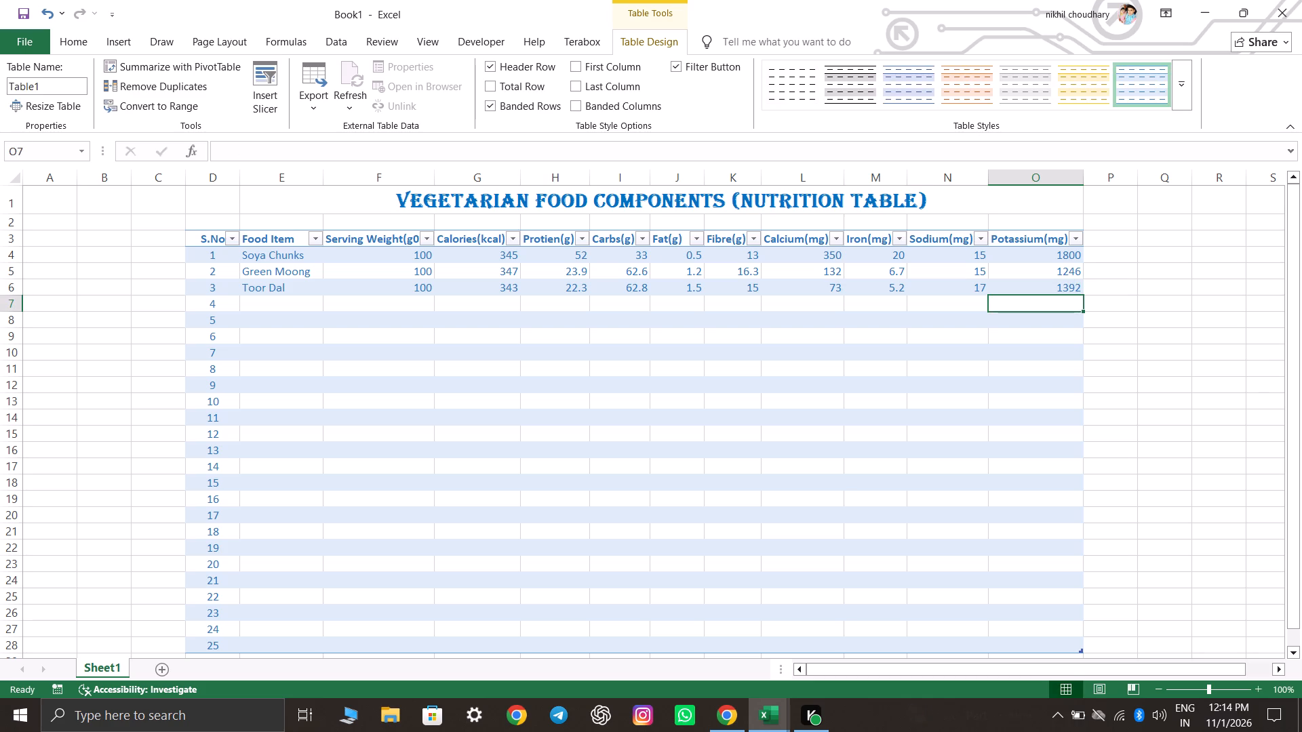
Select the empty Food Item cell of the fourth entry in row 7.
{"action": "key", "text": "Left"}
{"action": "key", "text": "Left"}
{"action": "key", "text": "Left"}
{"action": "key", "text": "Left"}
{"action": "key", "text": "Left"}
{"action": "key", "text": "Left"}
{"action": "key", "text": "Left"}
{"action": "key", "text": "Left"}
{"action": "key", "text": "Left"}
{"action": "key", "text": "Left"}
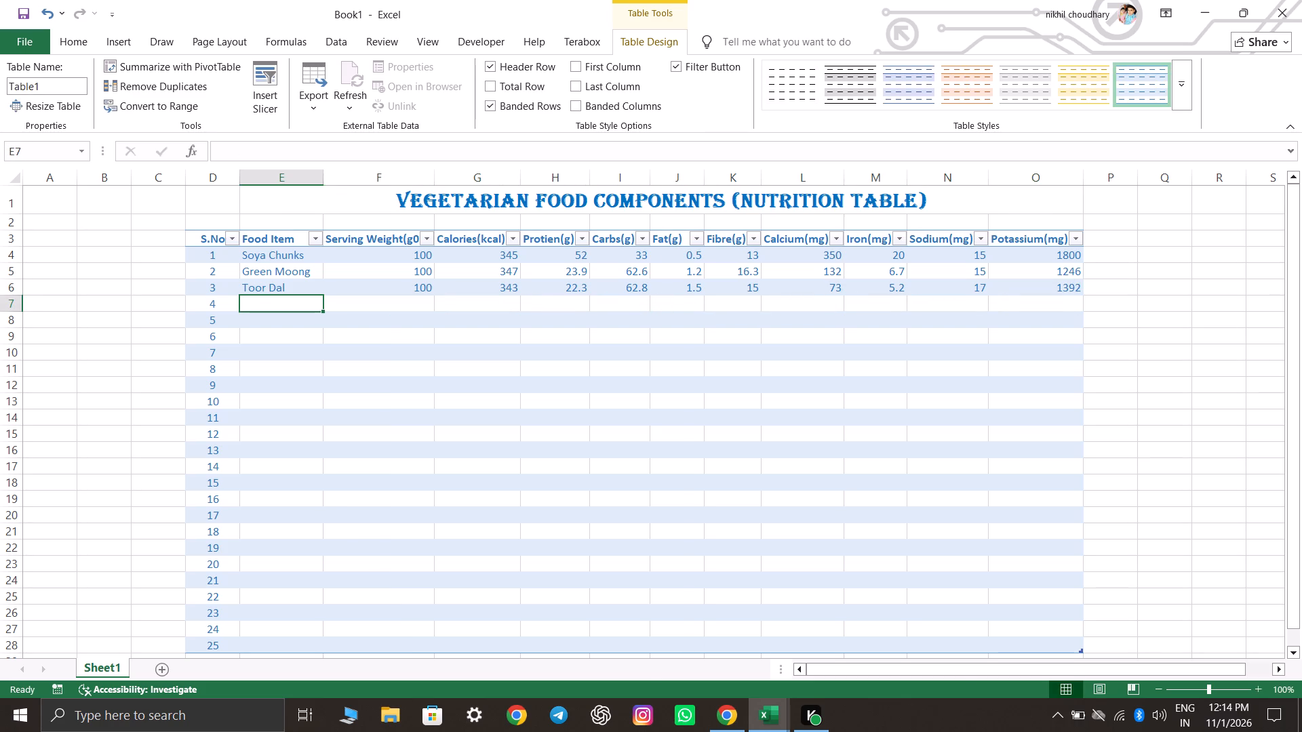
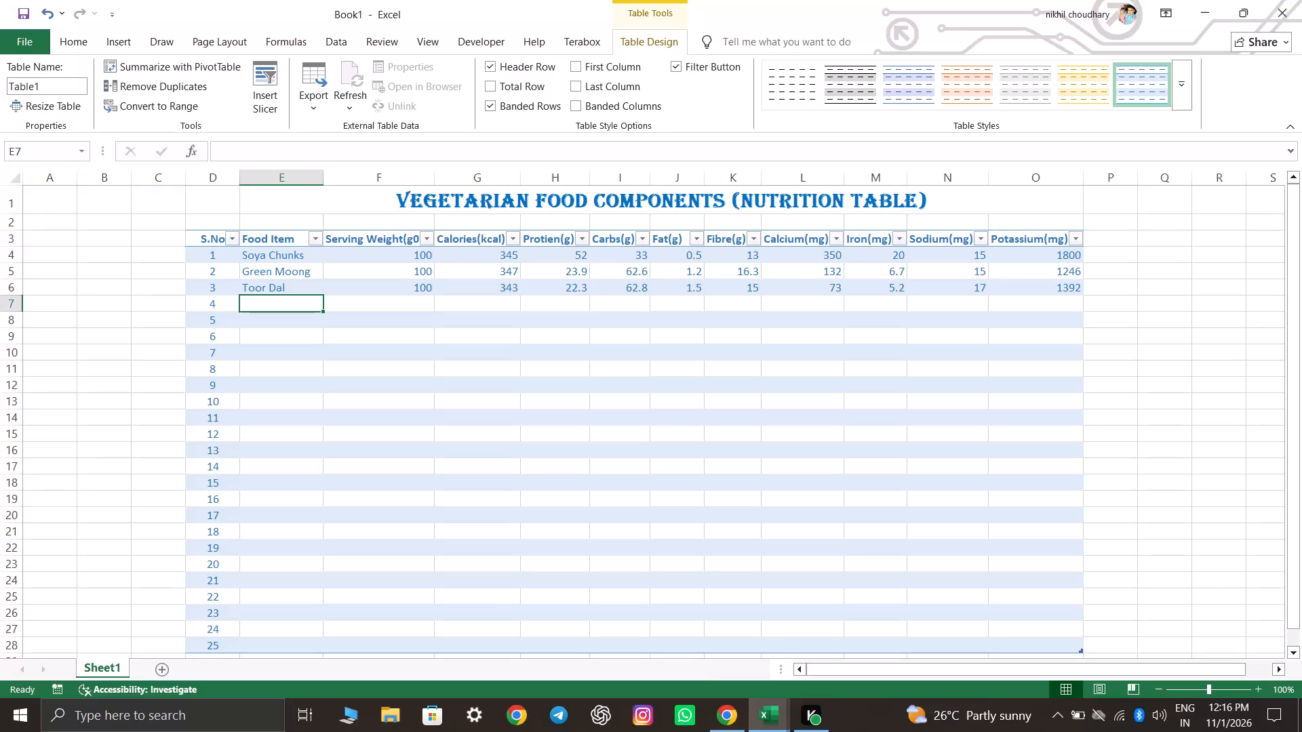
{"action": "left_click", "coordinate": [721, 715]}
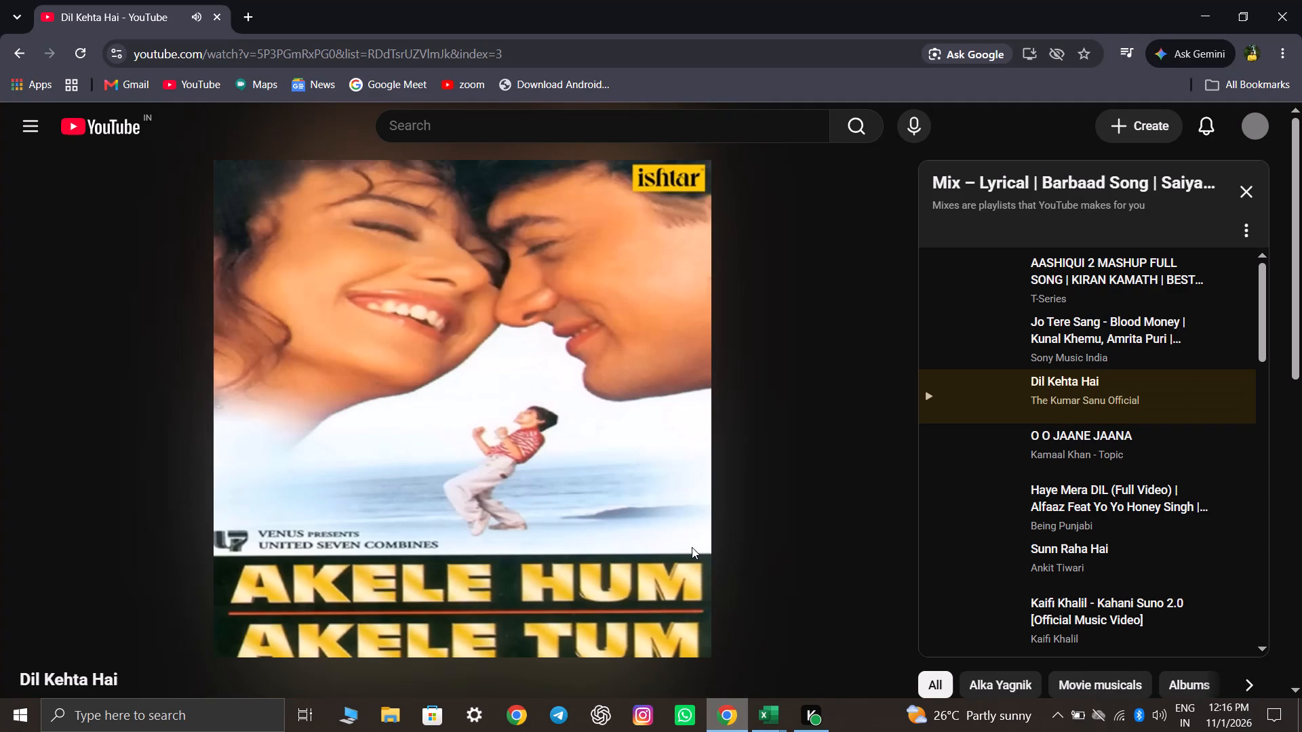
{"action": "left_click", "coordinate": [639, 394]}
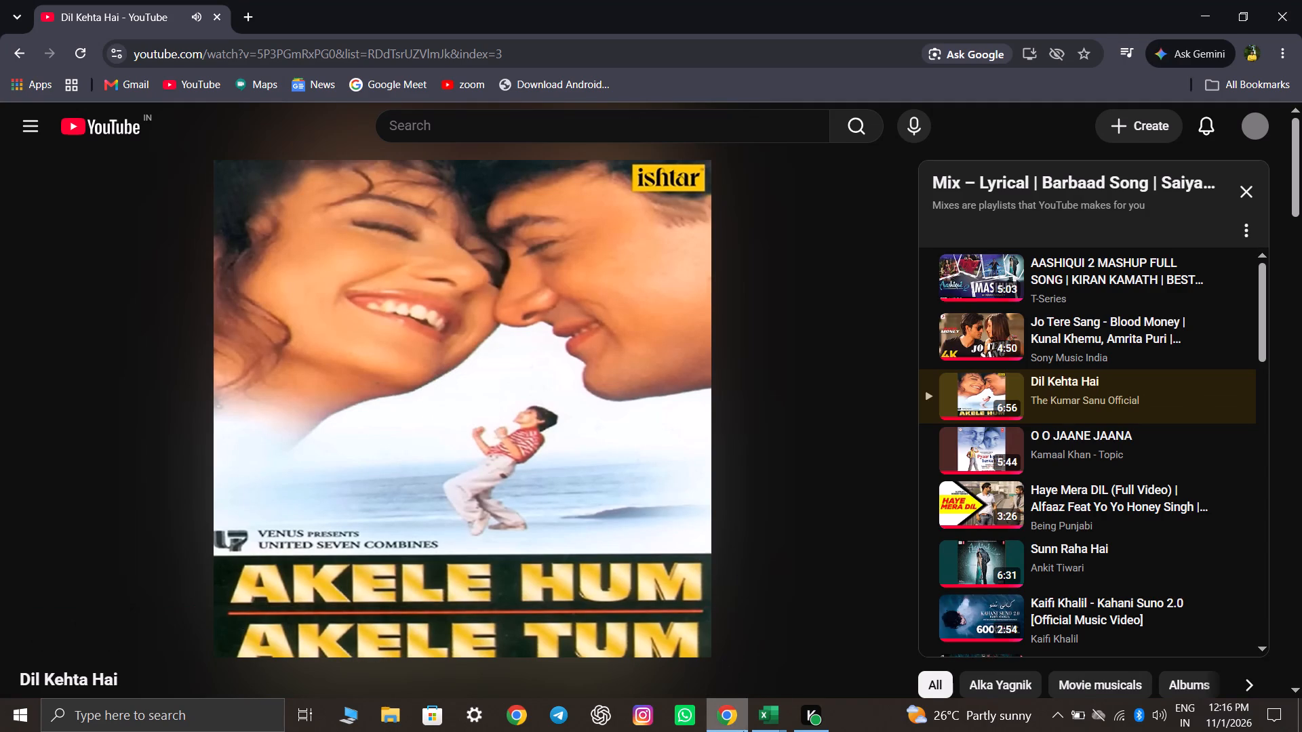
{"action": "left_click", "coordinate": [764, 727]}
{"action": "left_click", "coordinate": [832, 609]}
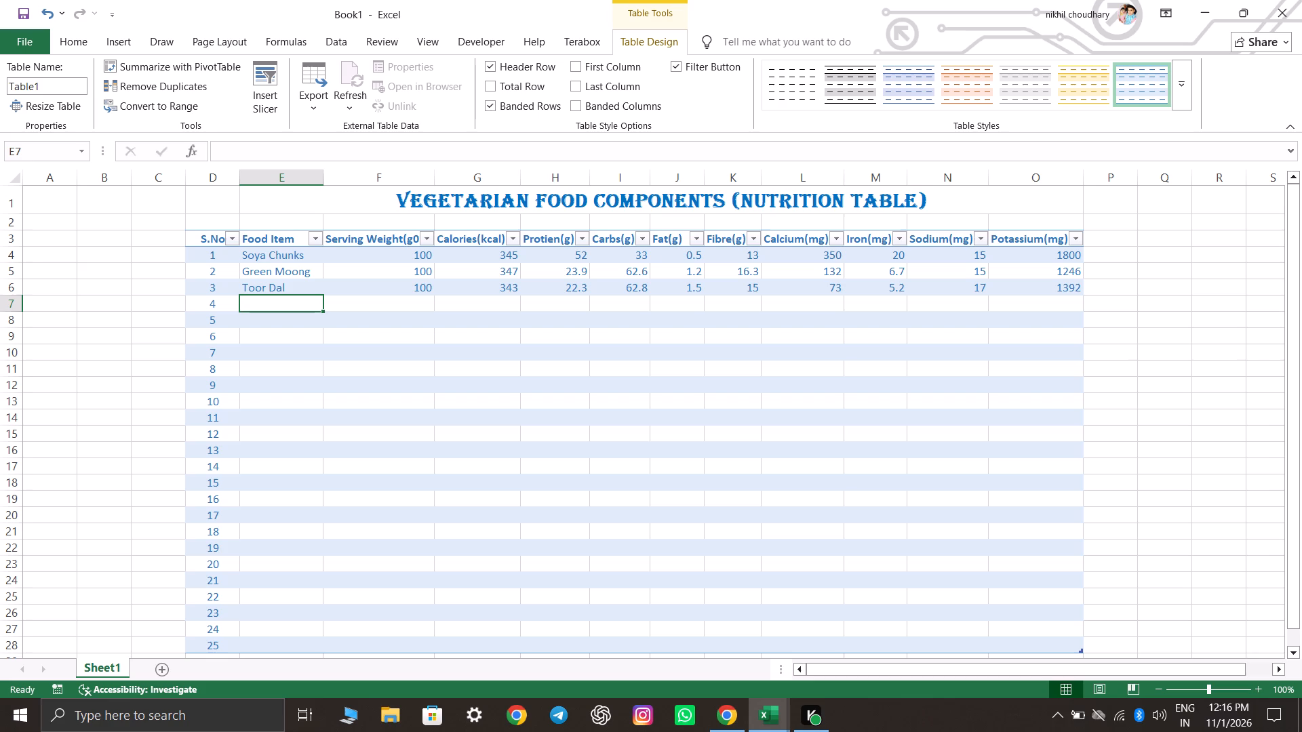
Set the font size of the table's whole header row, S.No through Potassium(mg), to 14.
{"action": "left_click_drag", "start_coordinate": [210, 233], "coordinate": [290, 235]}
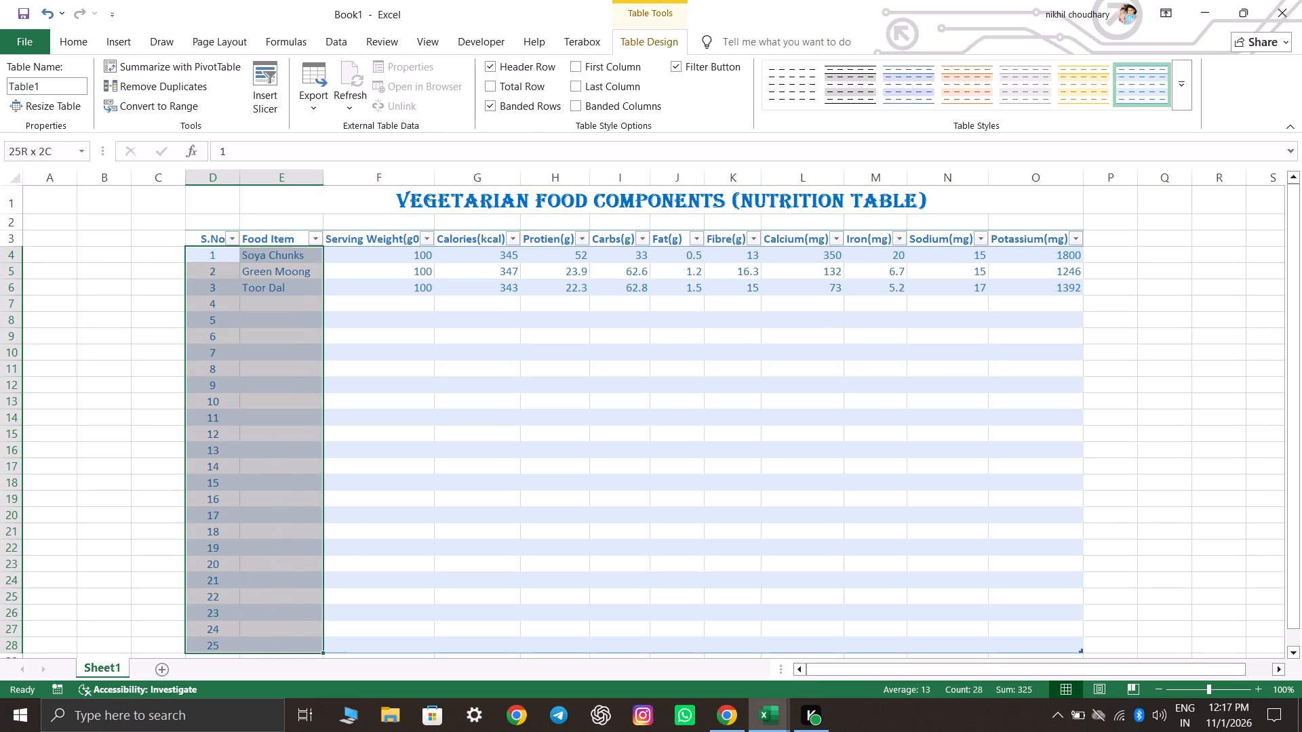
{"action": "left_click_drag", "start_coordinate": [290, 235], "coordinate": [328, 233]}
{"action": "left_click", "coordinate": [149, 243]}
{"action": "left_click_drag", "start_coordinate": [211, 238], "coordinate": [977, 247]}
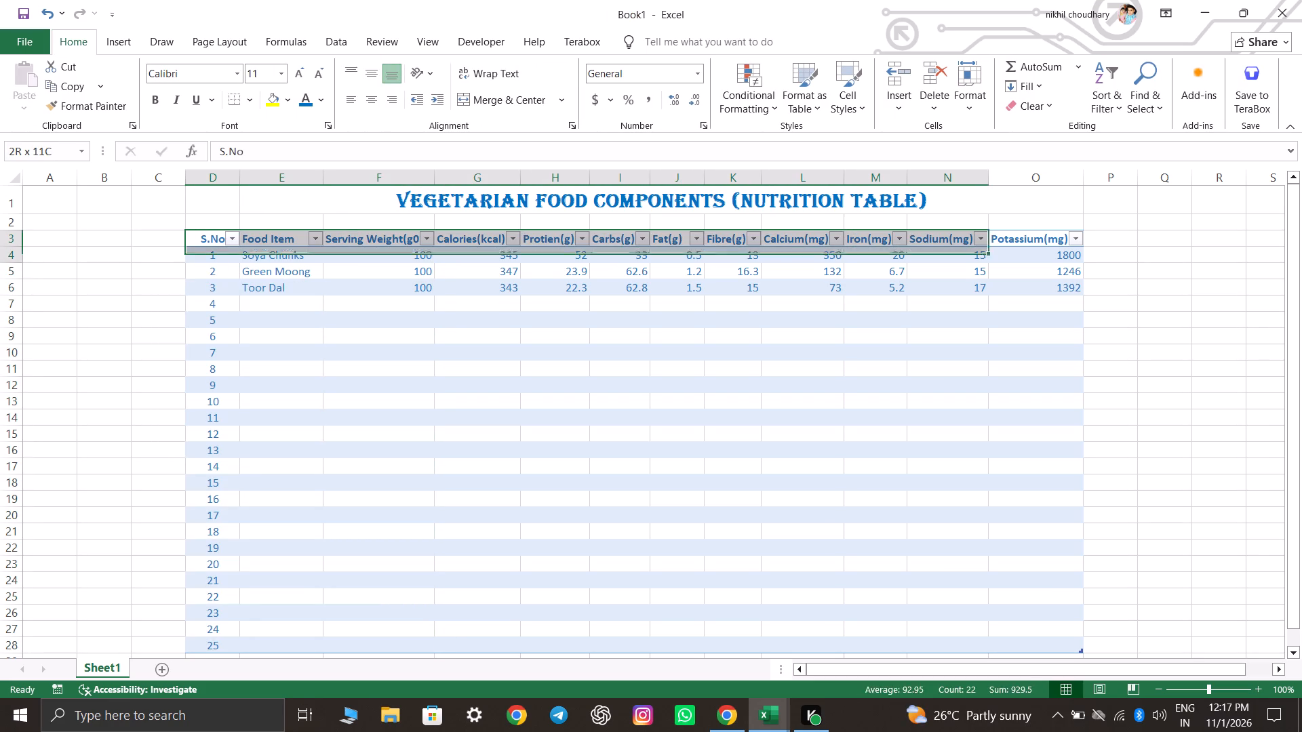
{"action": "left_click_drag", "start_coordinate": [977, 247], "coordinate": [1050, 238]}
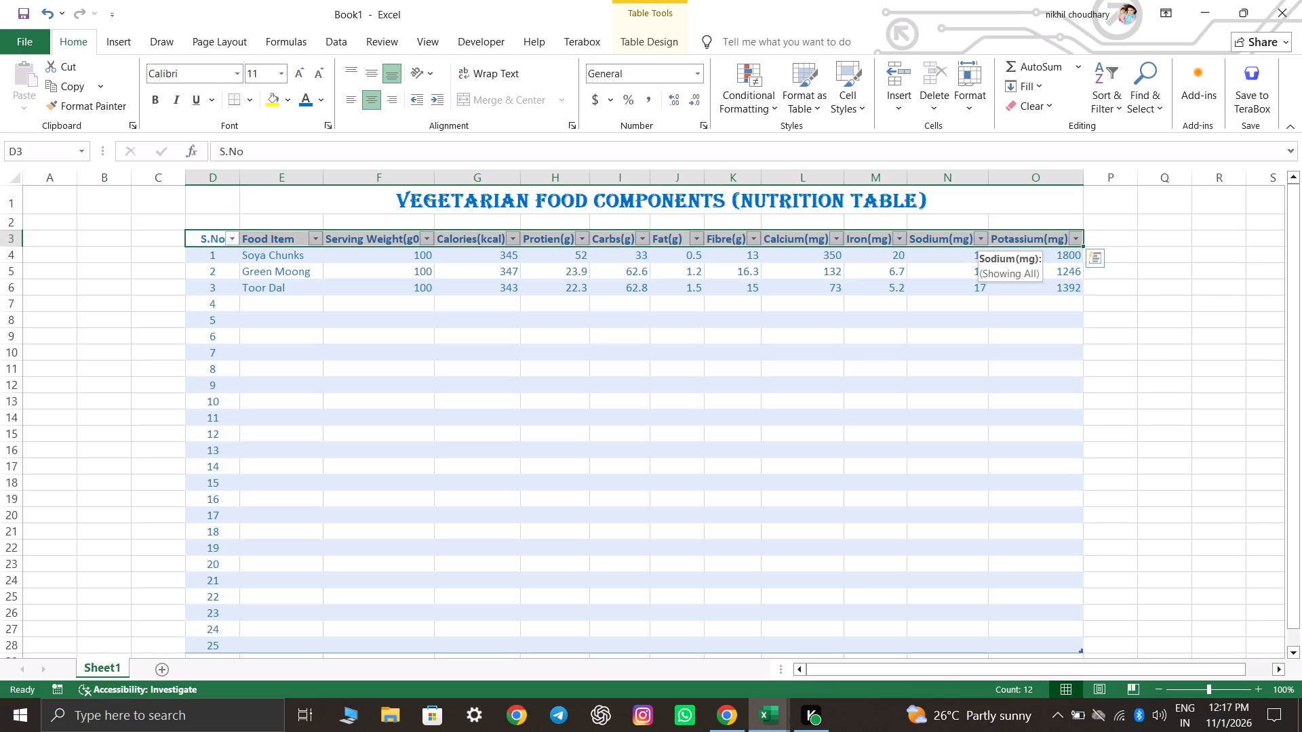
{"action": "double_click", "coordinate": [294, 70]}
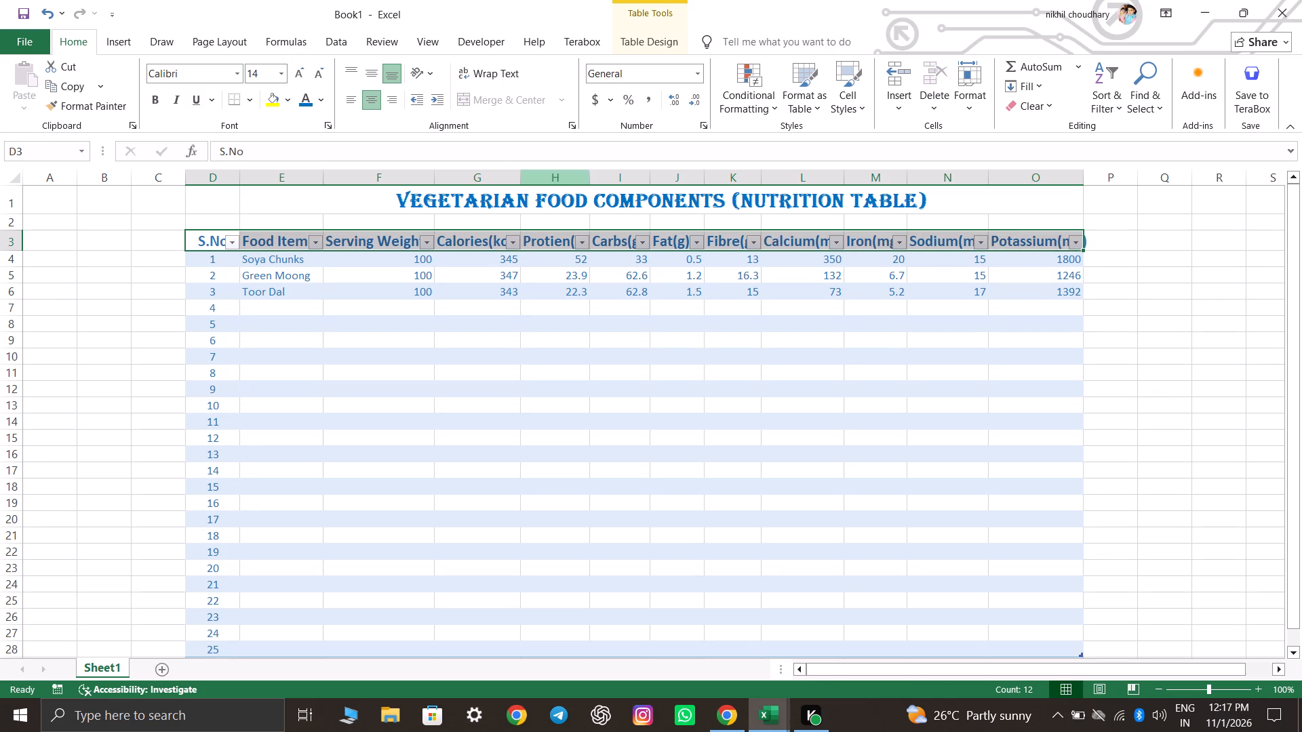
AutoFit the widths of the S.No, Food Item, Serving Weight, Calories and Protien columns to the enlarged headers.
{"action": "double_click", "coordinate": [239, 182]}
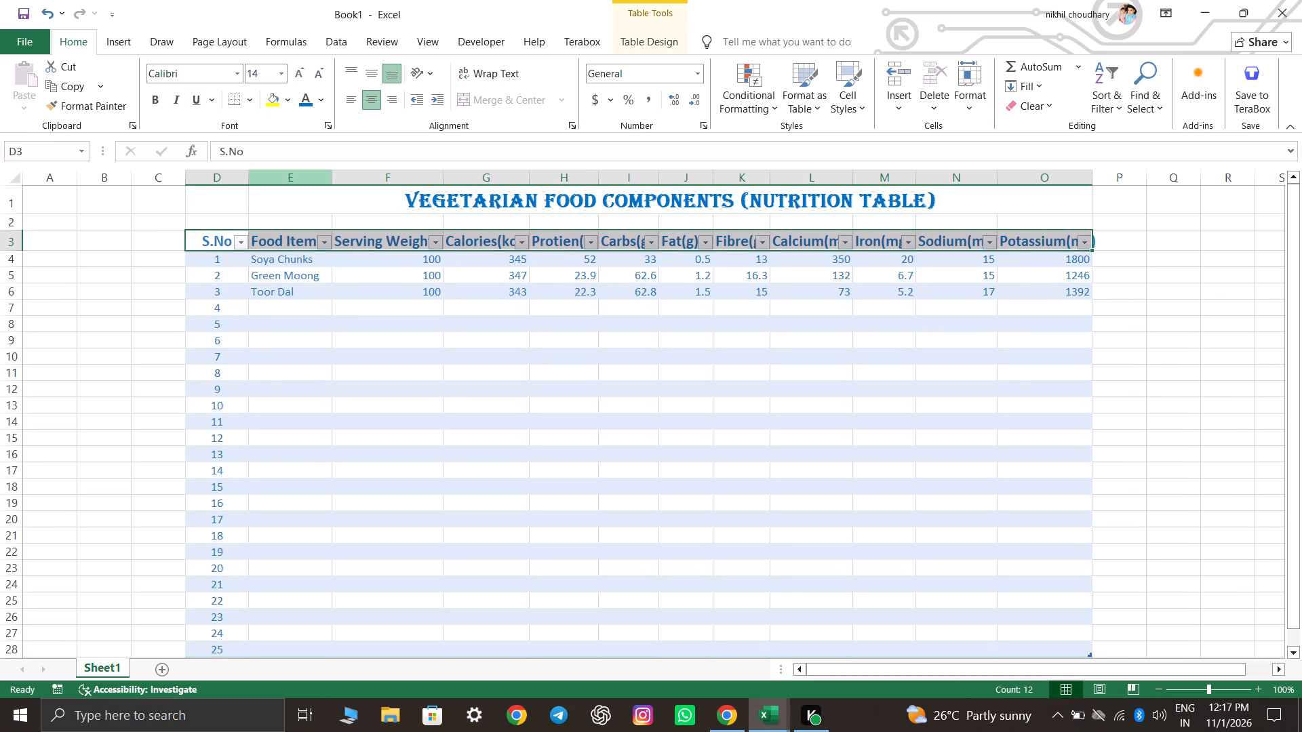
{"action": "left_click", "coordinate": [338, 176]}
{"action": "double_click", "coordinate": [335, 170]}
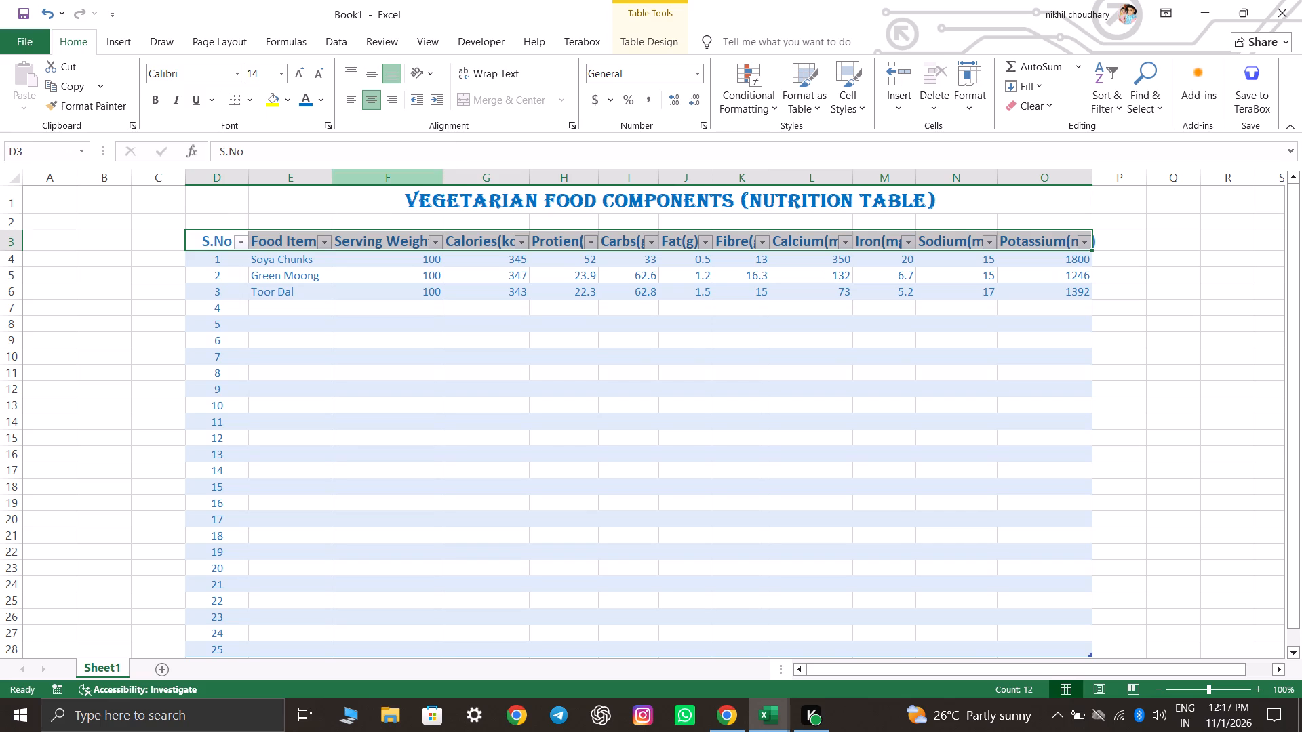
{"action": "double_click", "coordinate": [447, 180]}
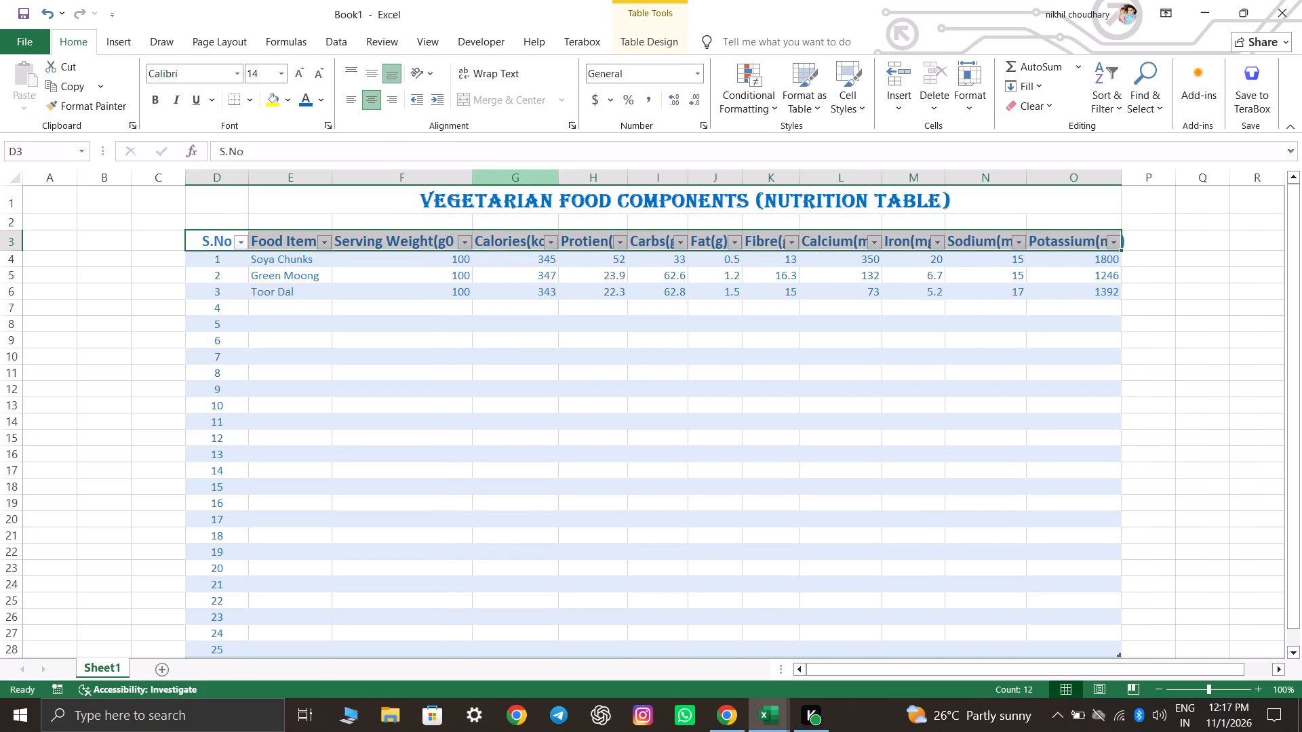
{"action": "double_click", "coordinate": [561, 182]}
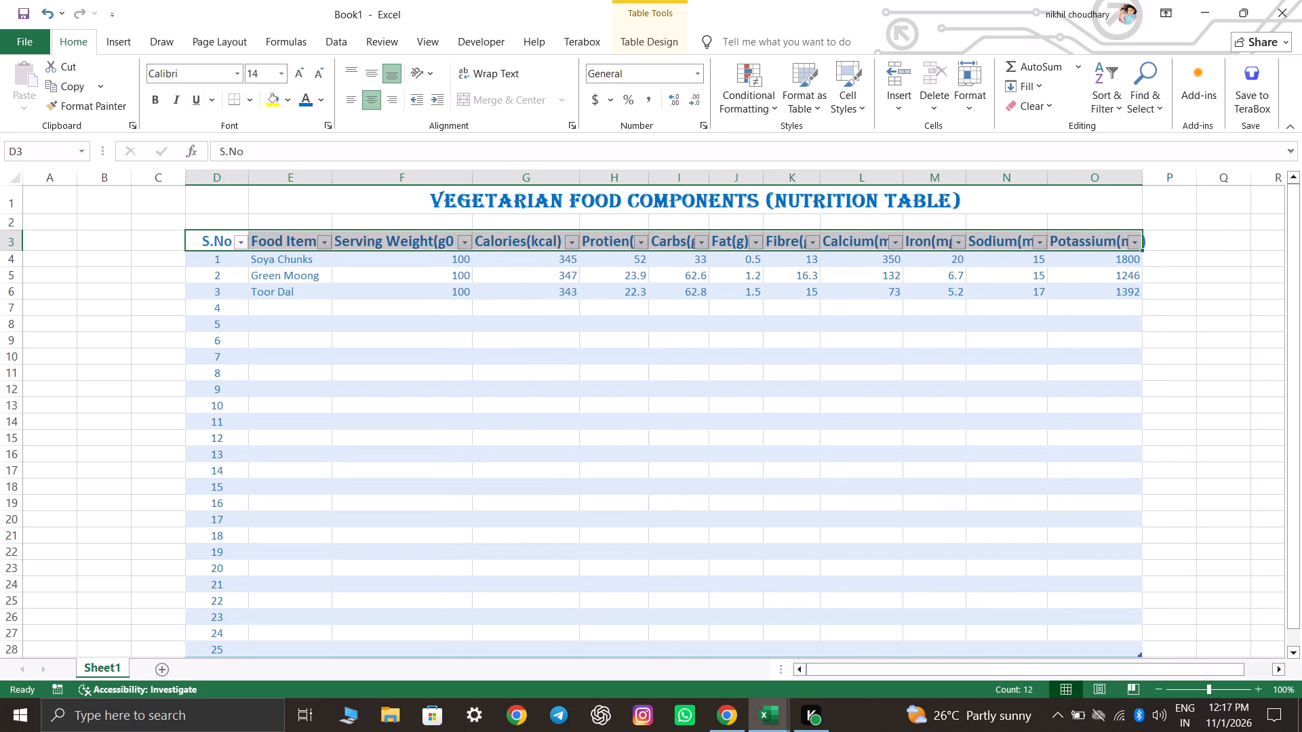
{"action": "double_click", "coordinate": [648, 178]}
AutoFit the widths of the nutrient columns from Carbs(g) through Potassium(mg) to the enlarged headers.
{"action": "double_click", "coordinate": [728, 178]}
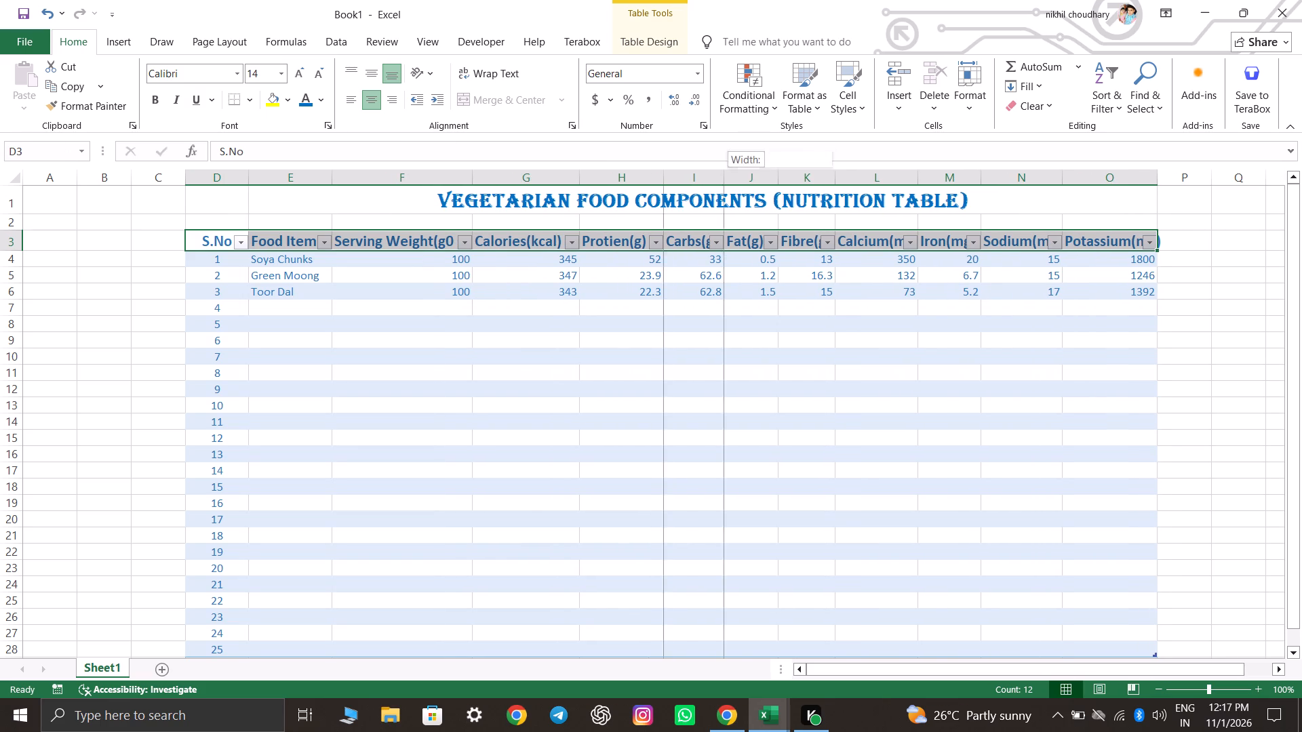
{"action": "double_click", "coordinate": [728, 174]}
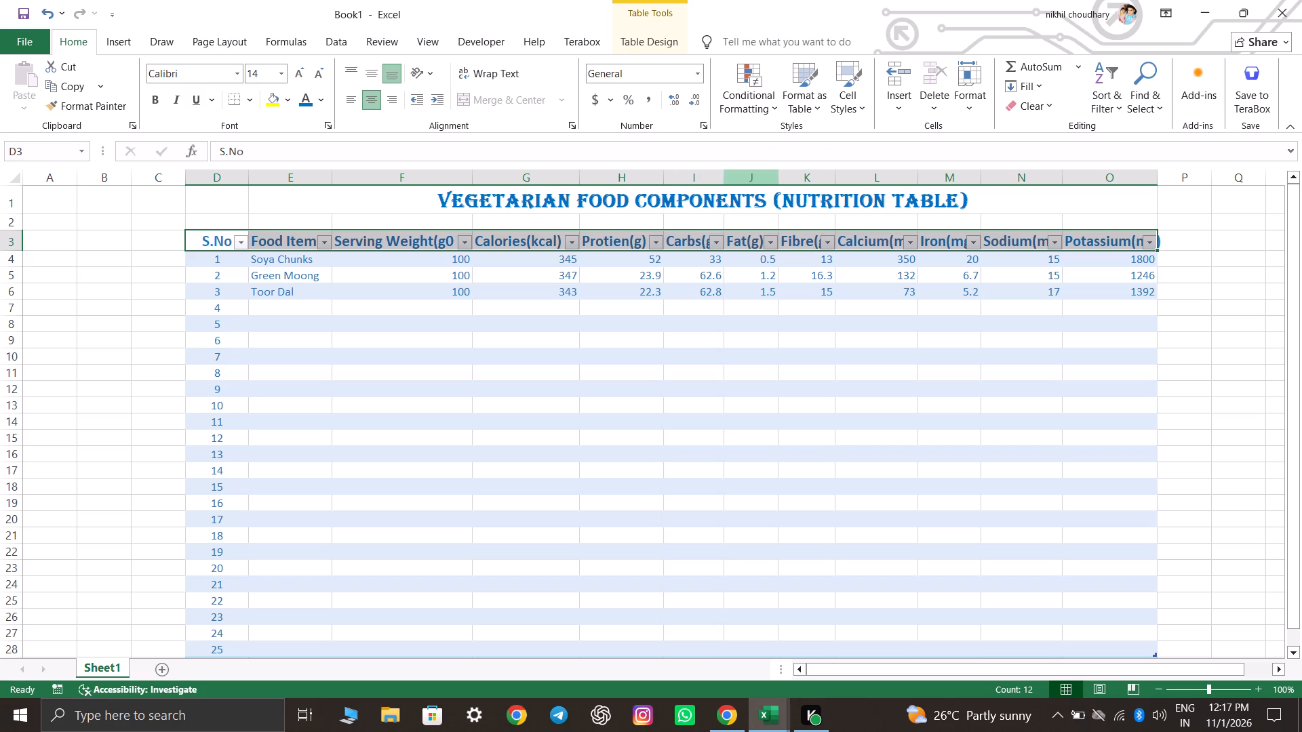
{"action": "double_click", "coordinate": [781, 180]}
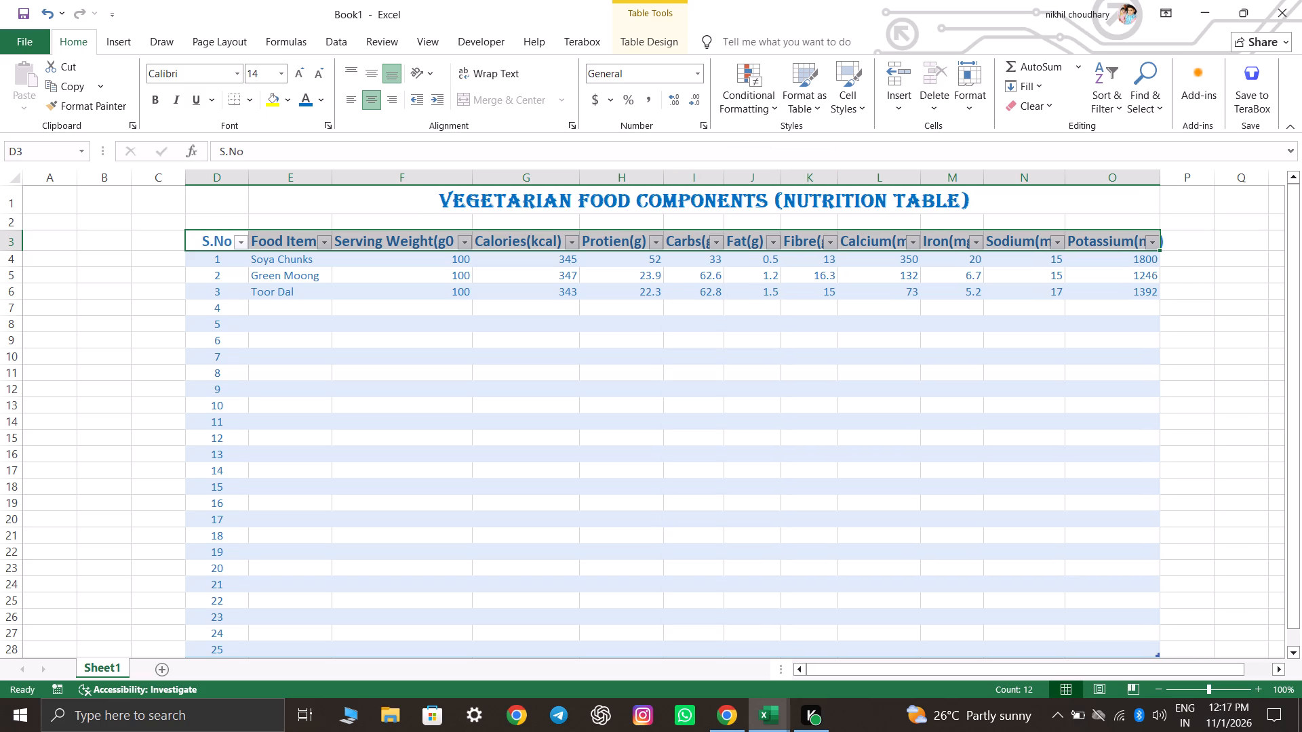
{"action": "double_click", "coordinate": [840, 178]}
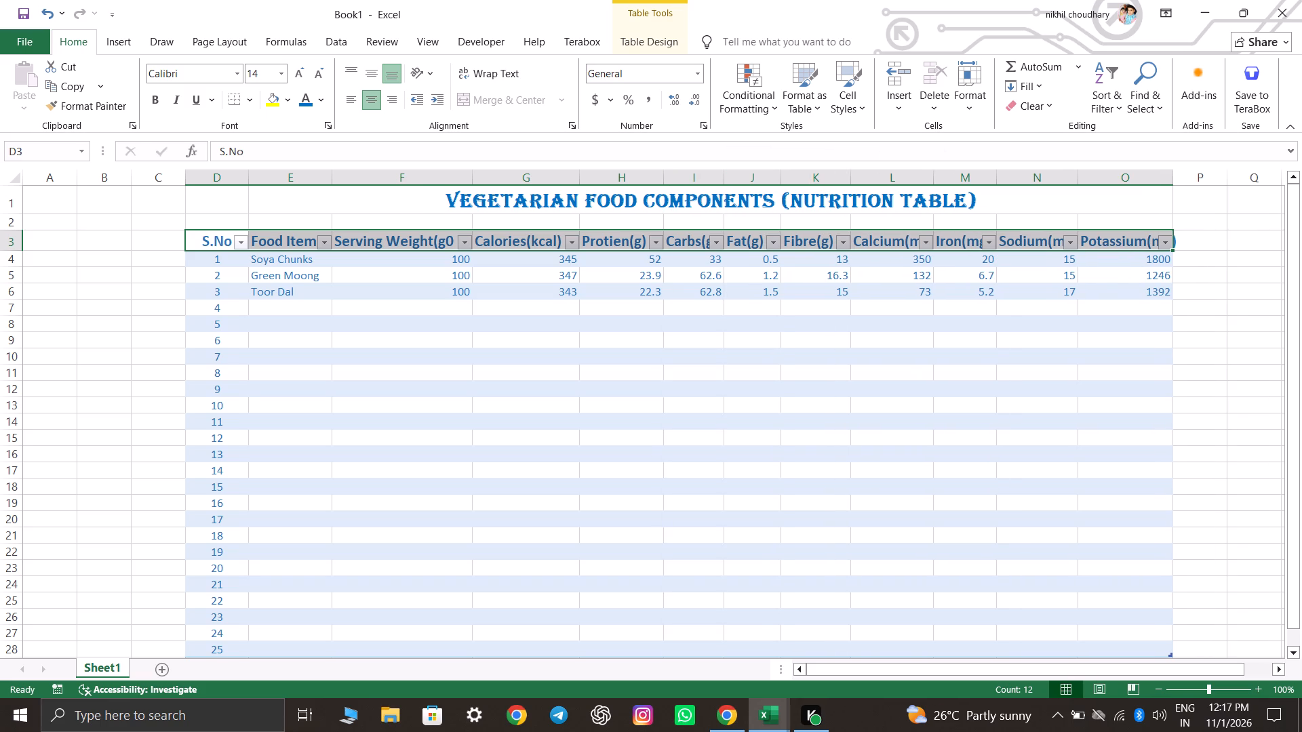
{"action": "double_click", "coordinate": [726, 171]}
{"action": "double_click", "coordinate": [725, 173]}
{"action": "double_click", "coordinate": [932, 181]}
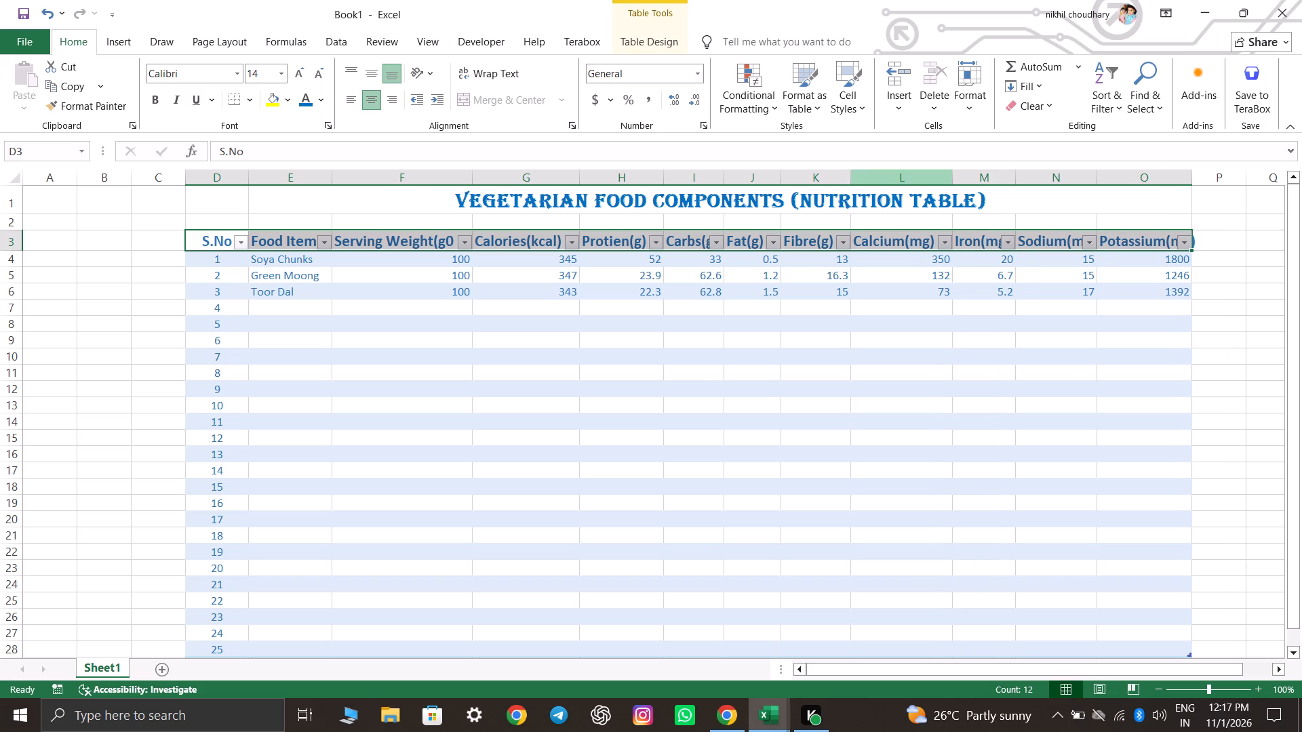
{"action": "double_click", "coordinate": [1016, 183]}
{"action": "double_click", "coordinate": [1111, 175]}
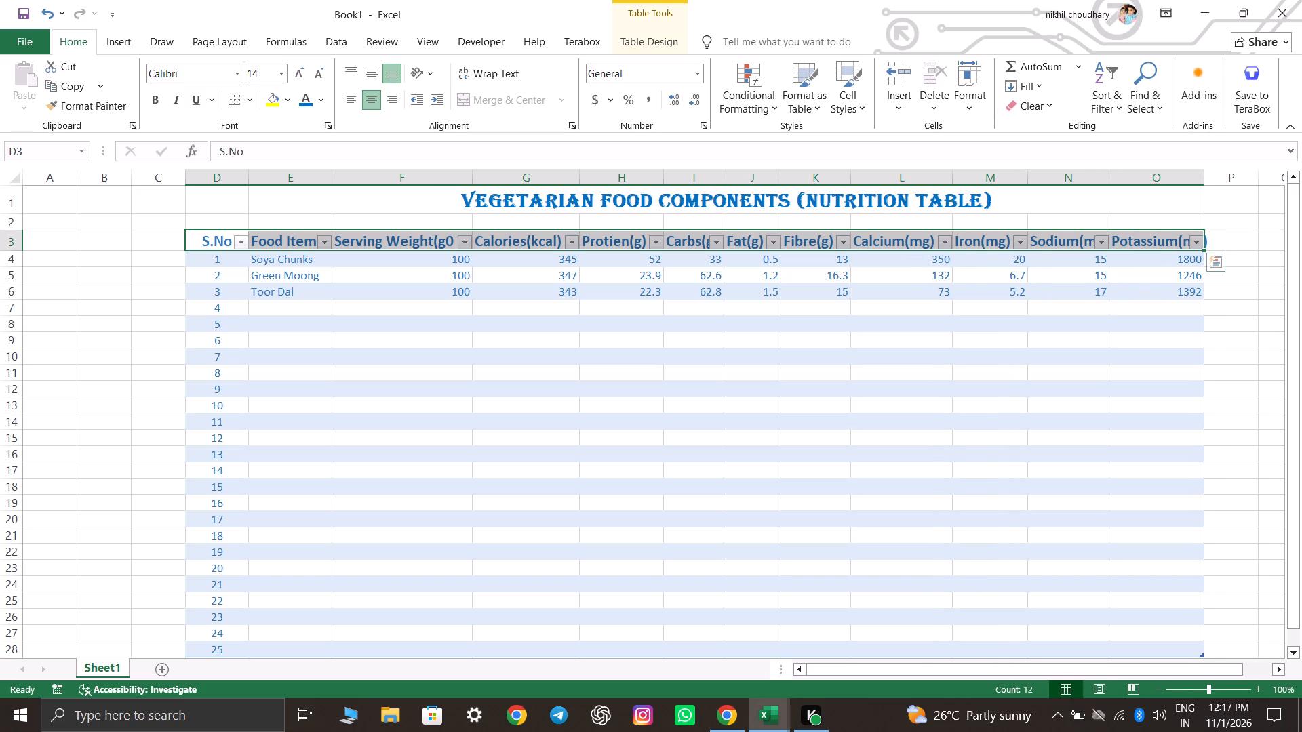
{"action": "double_click", "coordinate": [1203, 178]}
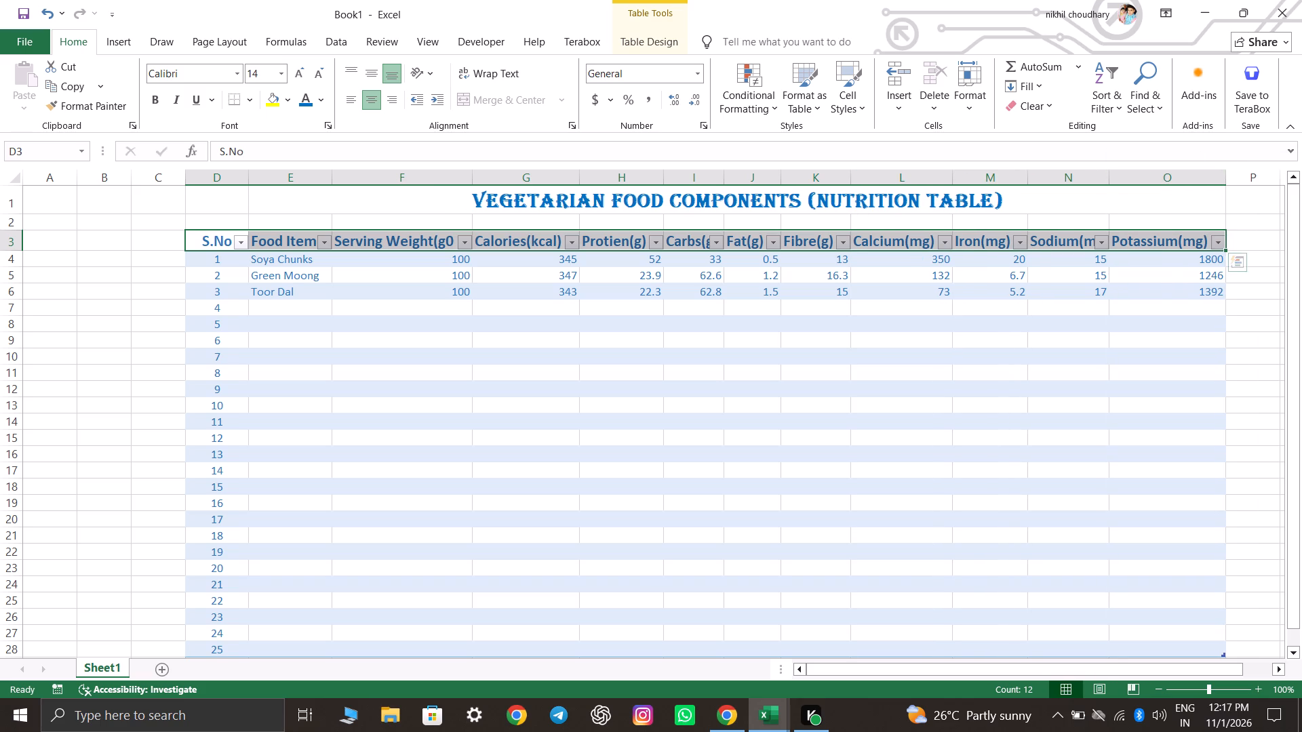
Select the empty Food Item cell of the fourth entry in row 7.
{"action": "left_click", "coordinate": [315, 312]}
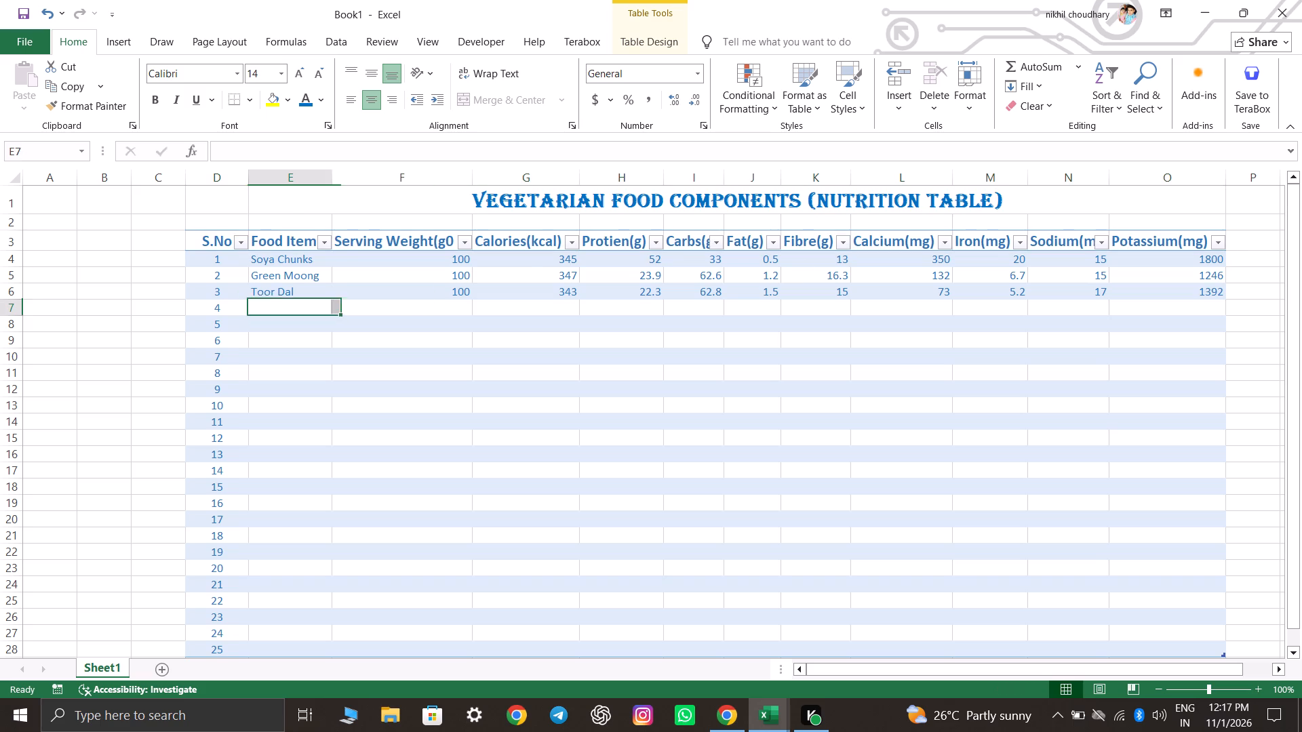
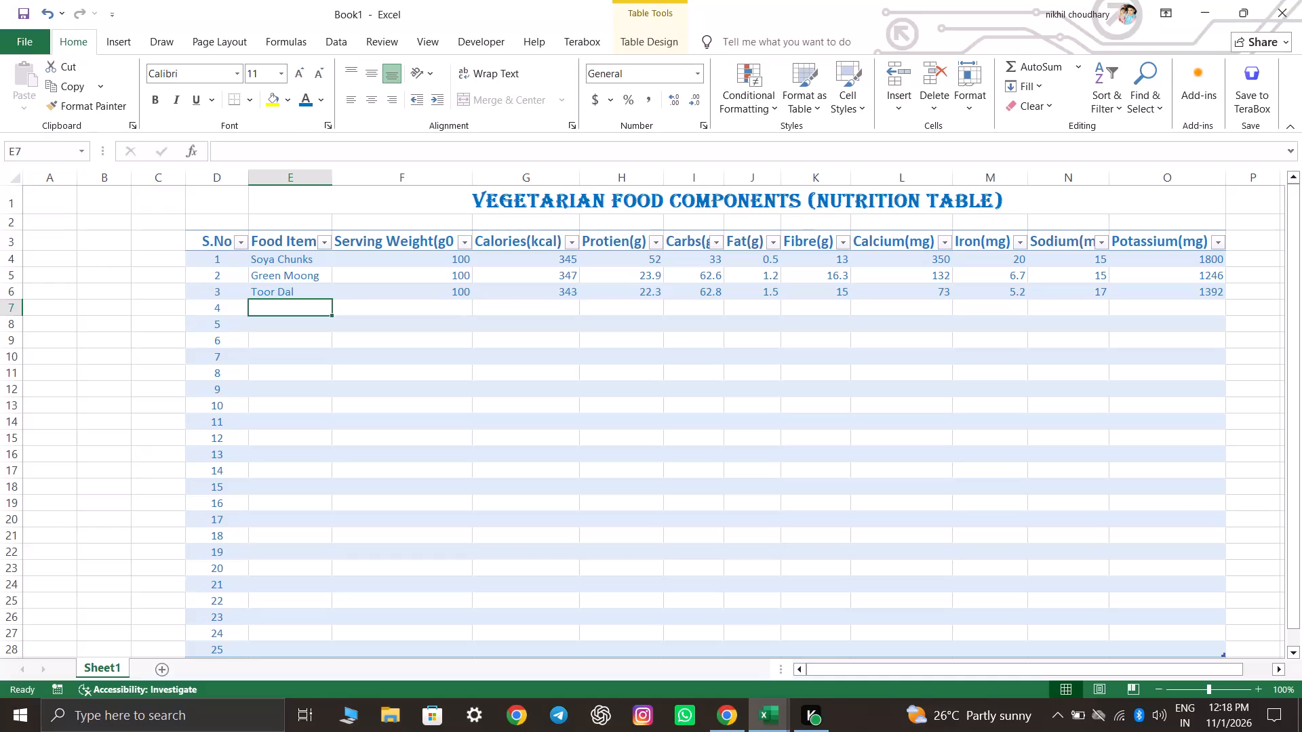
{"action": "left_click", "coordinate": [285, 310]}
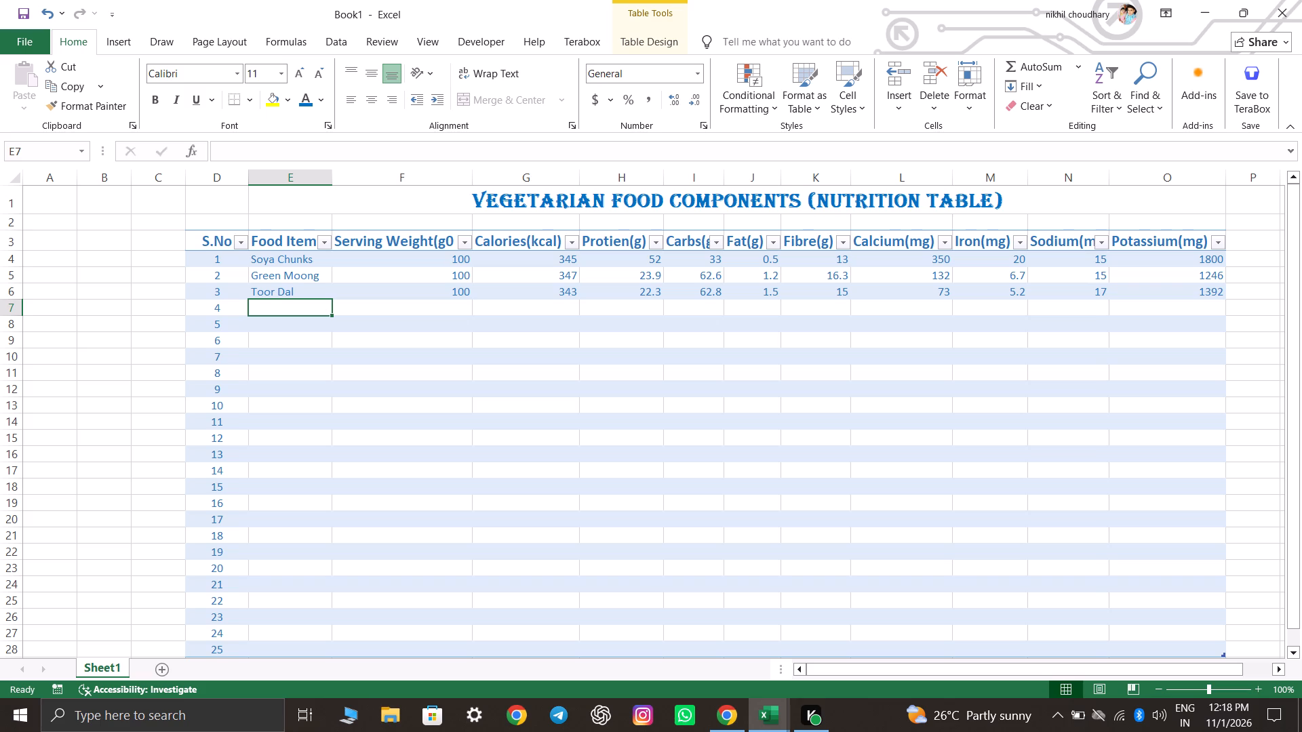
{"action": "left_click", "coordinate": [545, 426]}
Save the workbook under the file name Nutrition List in the Excel folder on drive D:.
{"action": "key", "text": "ctrl+s"}
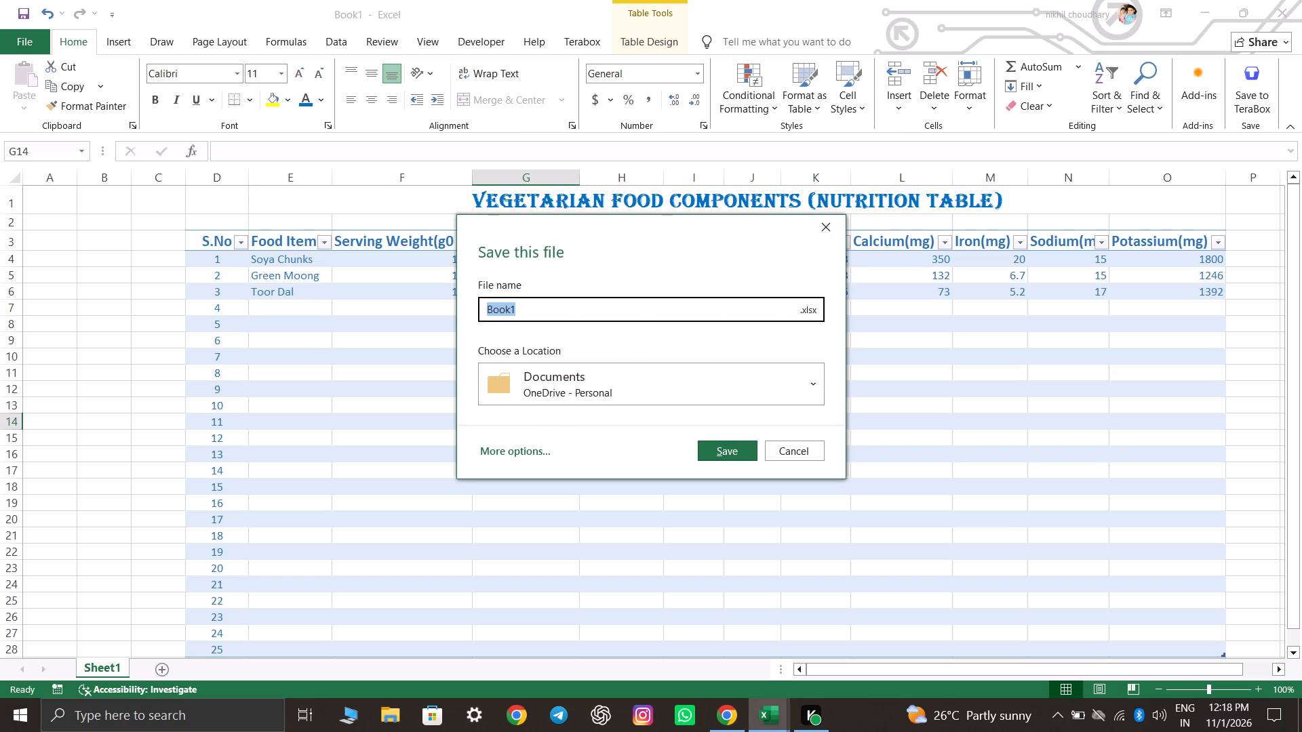
{"action": "left_click", "coordinate": [658, 379]}
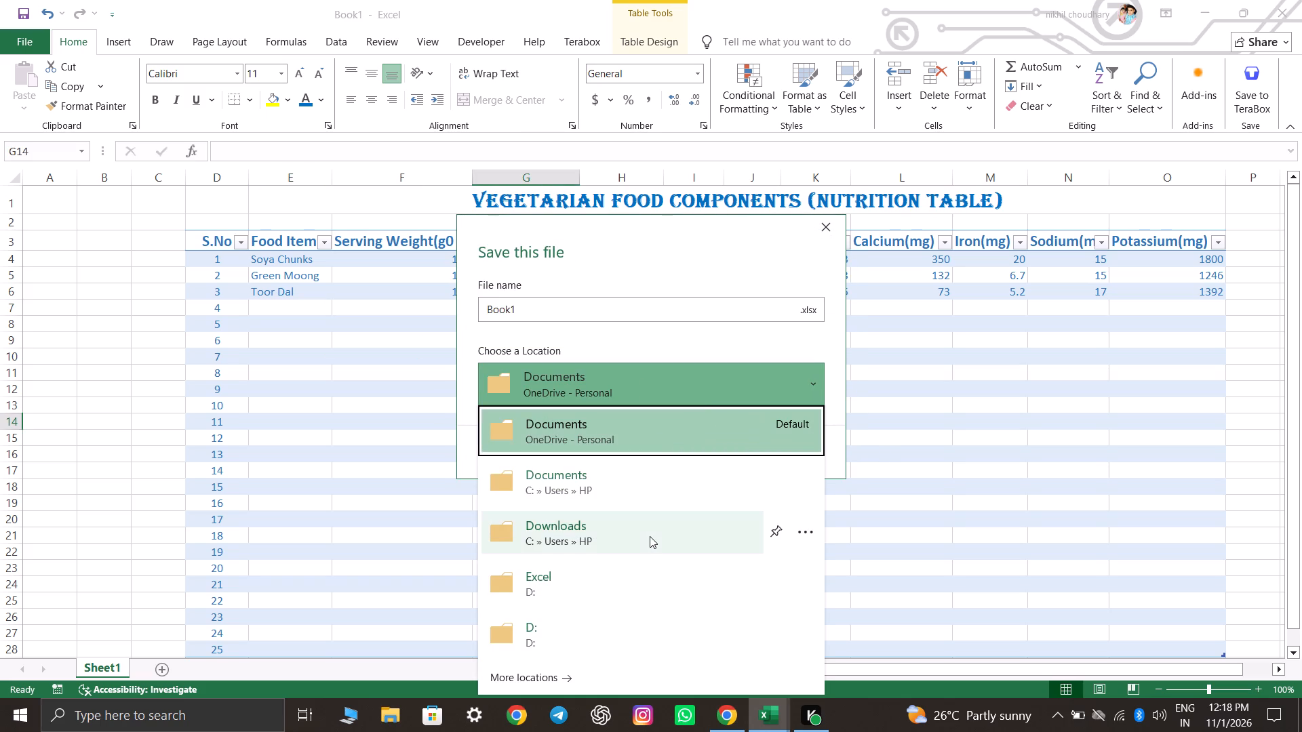
{"action": "left_click", "coordinate": [648, 577]}
{"action": "left_click", "coordinate": [644, 309]}
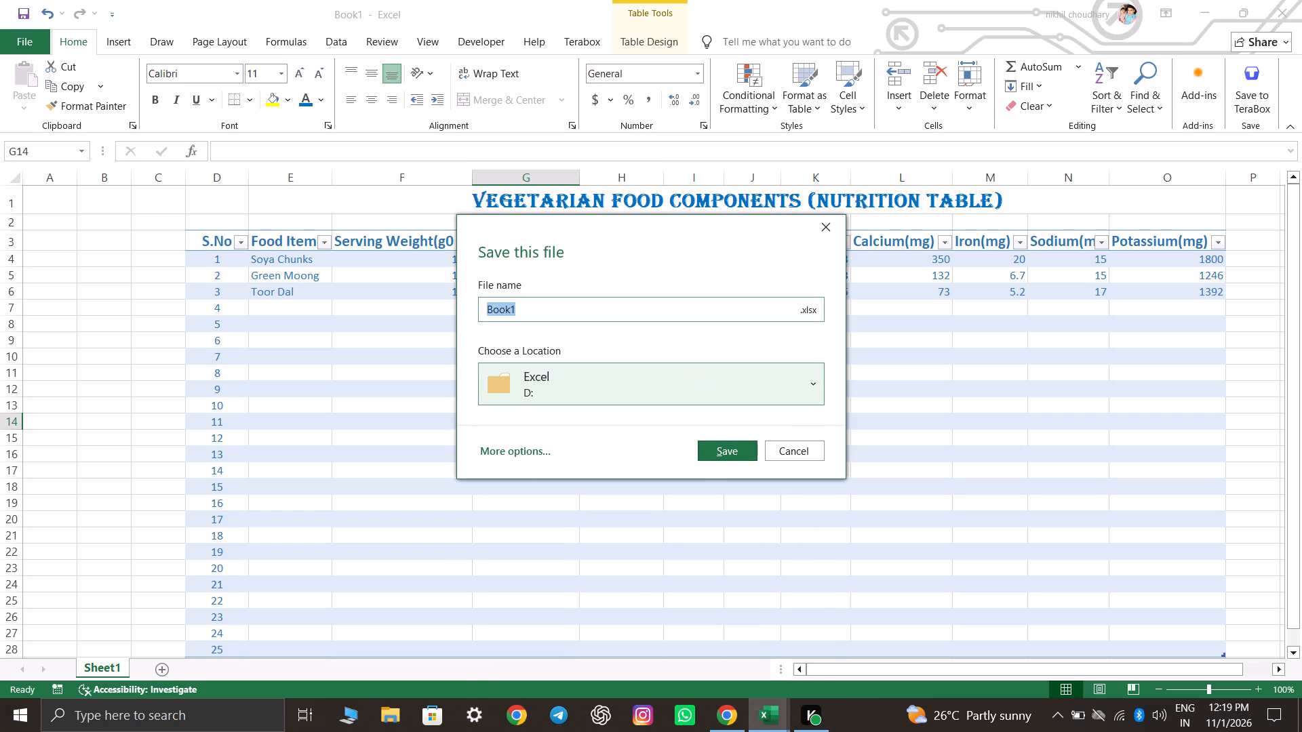
{"action": "key", "text": "BackSpace"}
{"action": "key", "text": "BackSpace"}
{"action": "key", "text": "BackSpace"}
{"action": "key", "text": "BackSpace"}
{"action": "key", "text": "BackSpace"}
{"action": "key", "text": "BackSpace"}
{"action": "key", "text": "BackSpace"}
{"action": "key", "text": "BackSpace"}
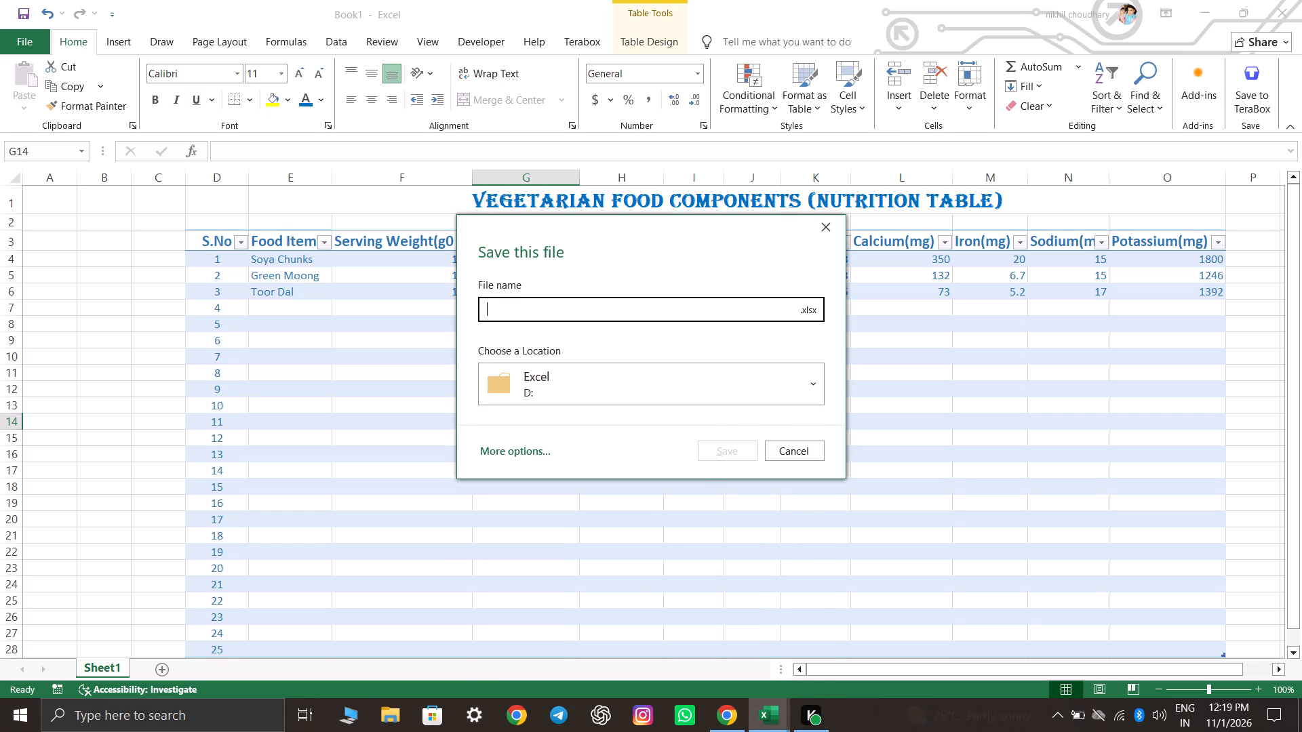
{"action": "key", "text": "BackSpace"}
{"action": "key", "text": "BackSpace"}
{"action": "key", "text": "BackSpace"}
{"action": "key", "text": "BackSpace"}
{"action": "key", "text": "BackSpace"}
{"action": "key", "text": "BackSpace"}
{"action": "key", "text": "BackSpace"}
{"action": "key", "text": "BackSpace"}
{"action": "key", "text": "BackSpace"}
{"action": "key", "text": "BackSpace"}
{"action": "key", "text": "BackSpace"}
{"action": "key", "text": "BackSpace"}
{"action": "key", "text": "BackSpace"}
{"action": "key", "text": "BackSpace"}
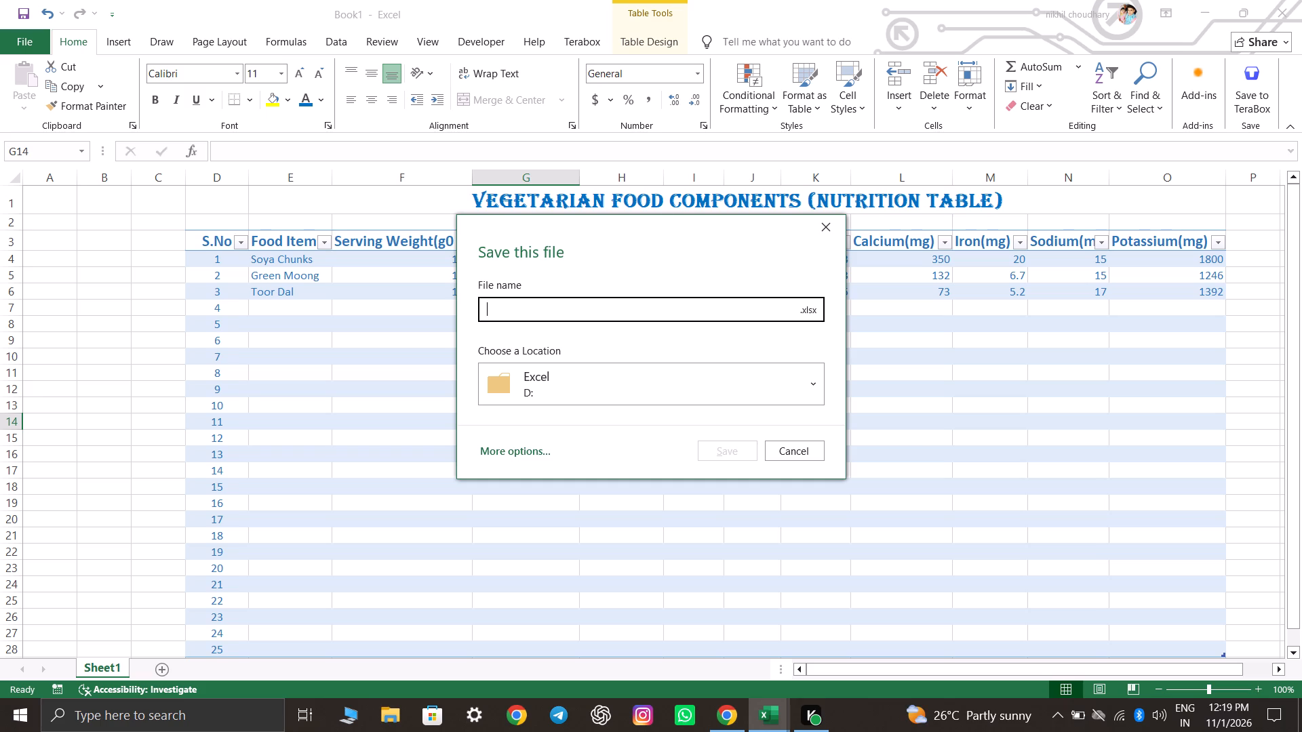
{"action": "type", "text": "Nutri"}
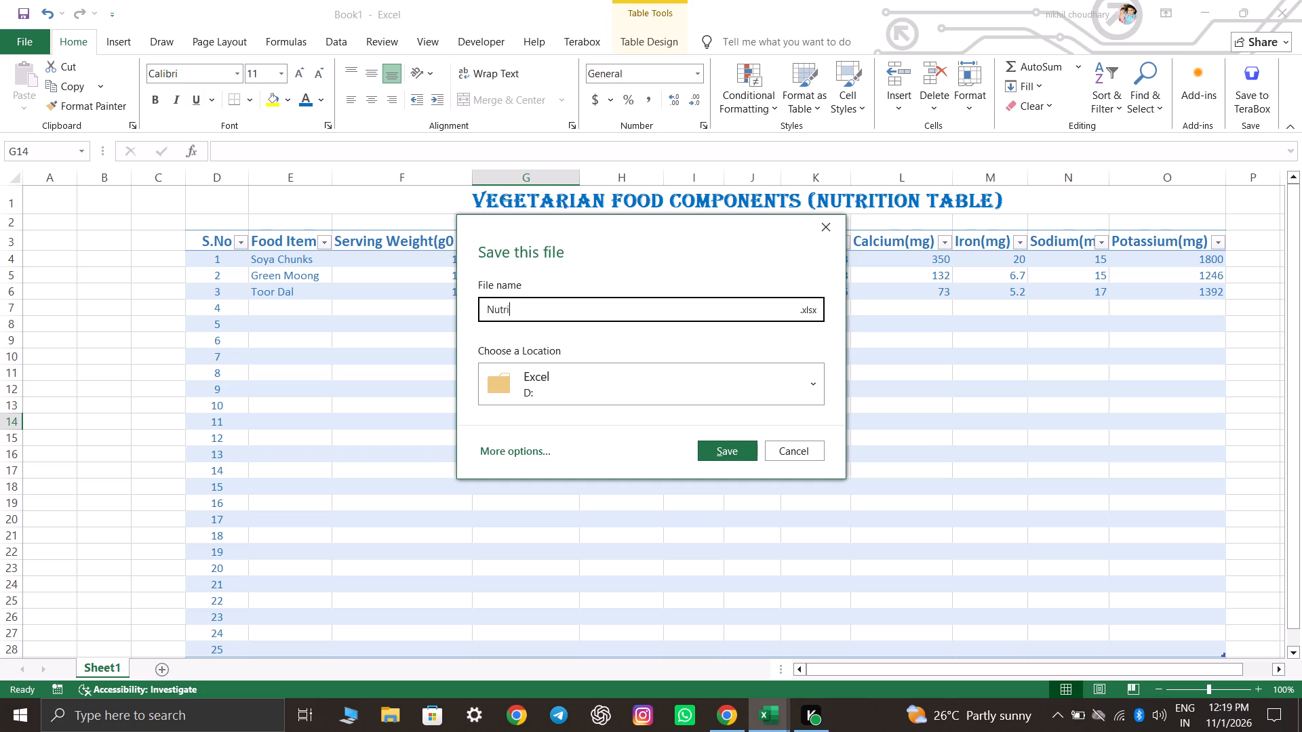
{"action": "type", "text": "tion"}
{"action": "key", "text": "space"}
{"action": "type", "text": "List"}
{"action": "left_click", "coordinate": [726, 443]}
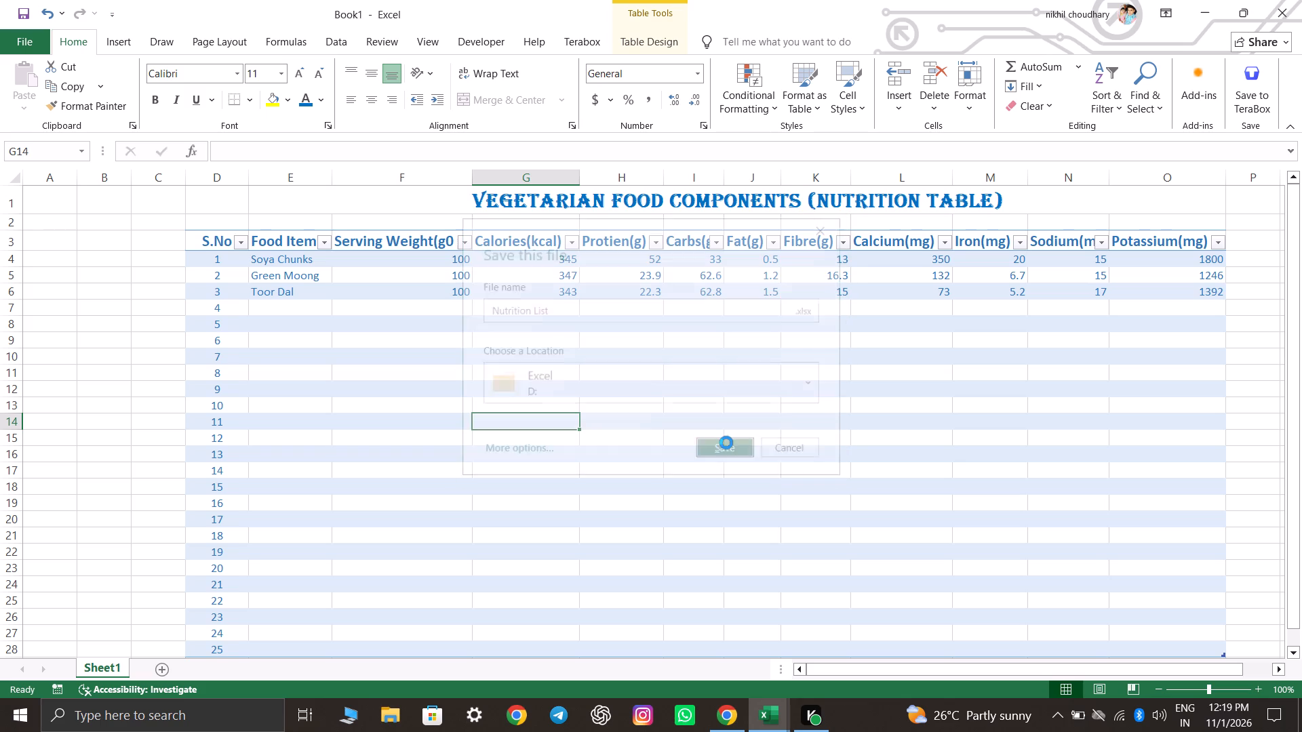
Save the Nutrition List workbook again in its existing location.
{"action": "left_click", "coordinate": [857, 441]}
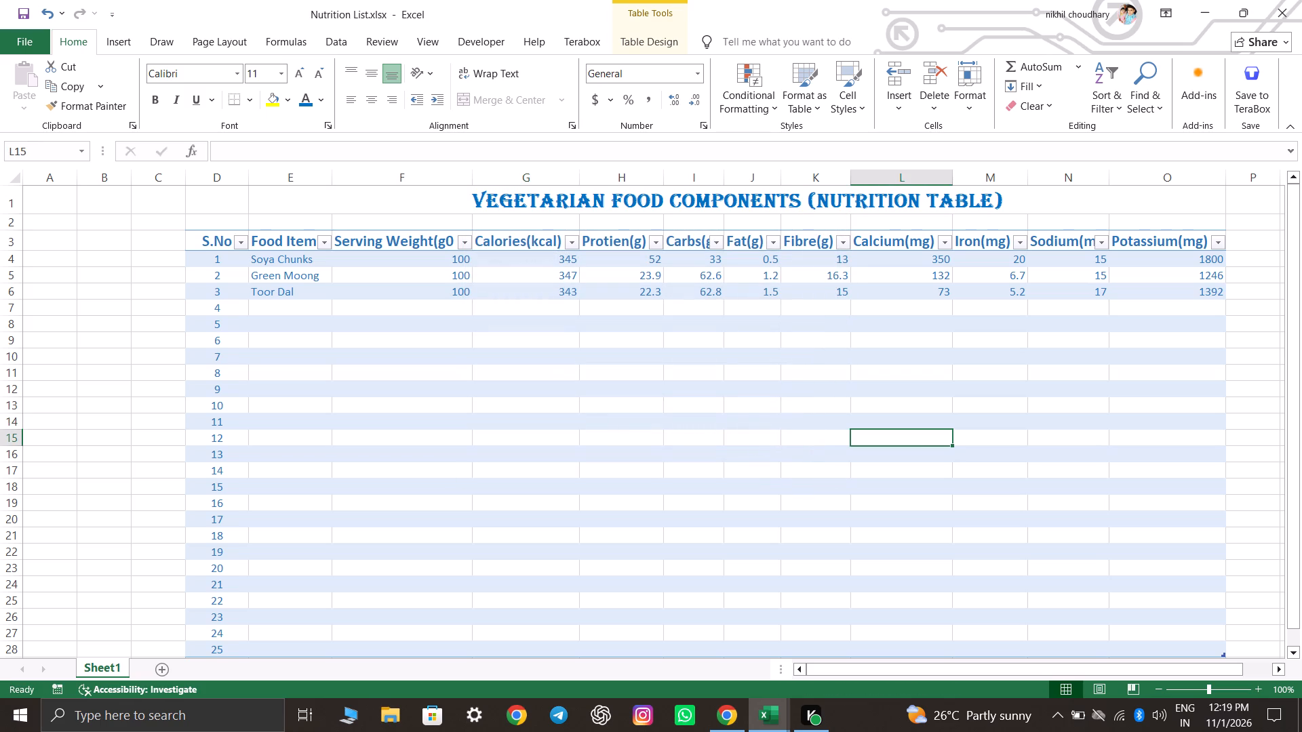
{"action": "key", "text": "ctrl+s"}
{"action": "key", "text": "ctrl+s"}
{"action": "key", "text": "ctrl+s"}
{"action": "key", "text": "ctrl+s"}
{"action": "key", "text": "ctrl+s"}
{"action": "key", "text": "ctrl+s"}
{"action": "key", "text": "ctrl+s"}
{"action": "key", "text": "ctrl+s"}
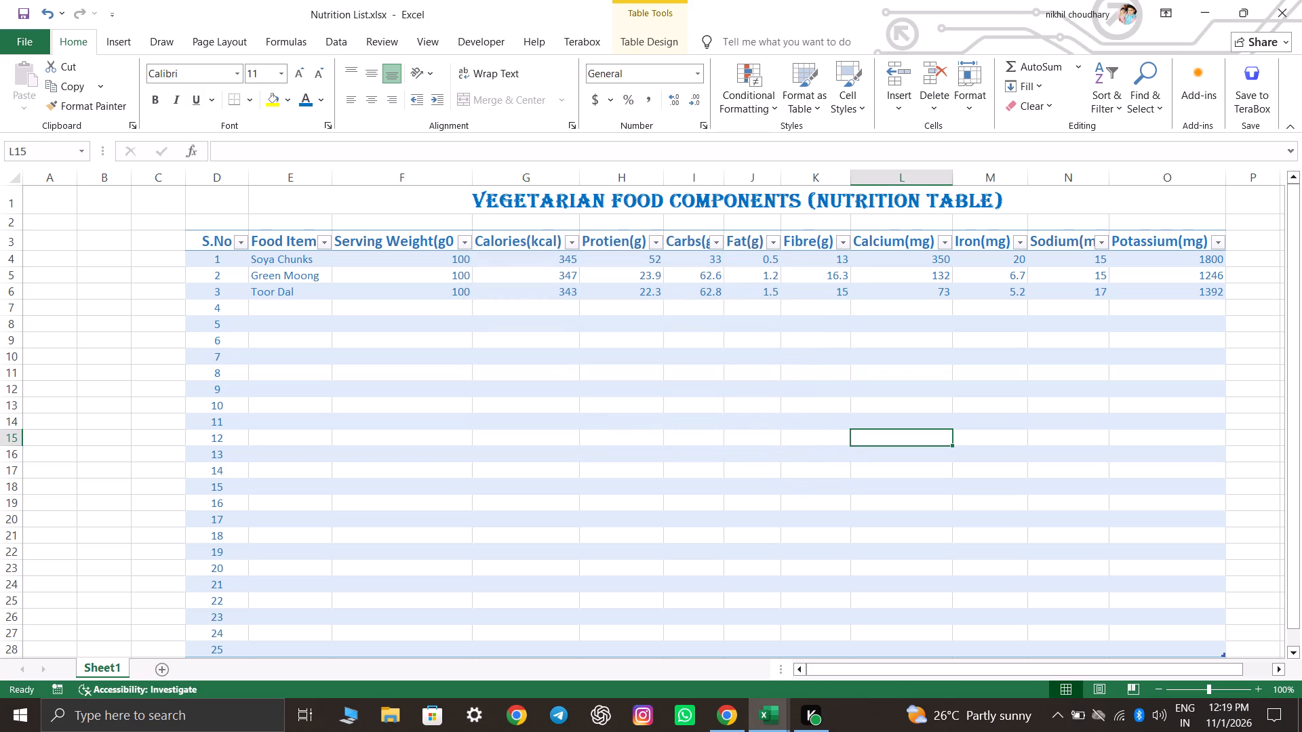